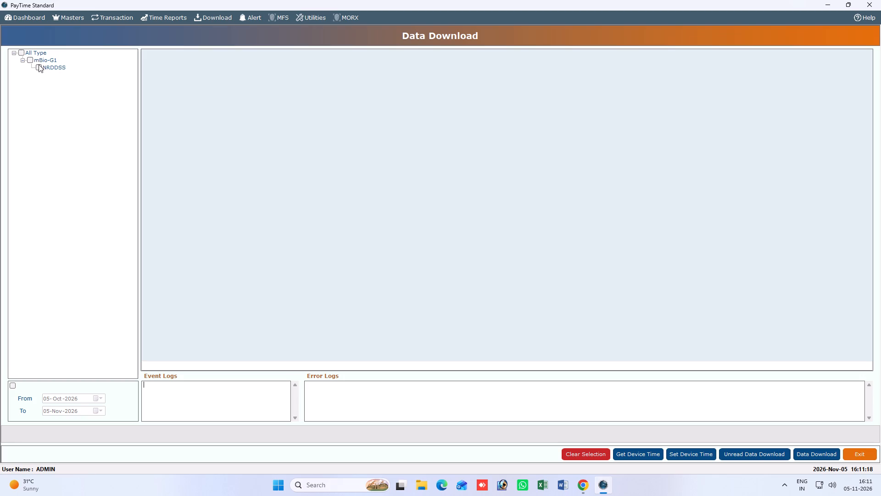
Select all device types, including mBio-G1 and NRDDSS, and download their data with the date range filter off.
{"action": "left_click", "coordinate": [20, 50]}
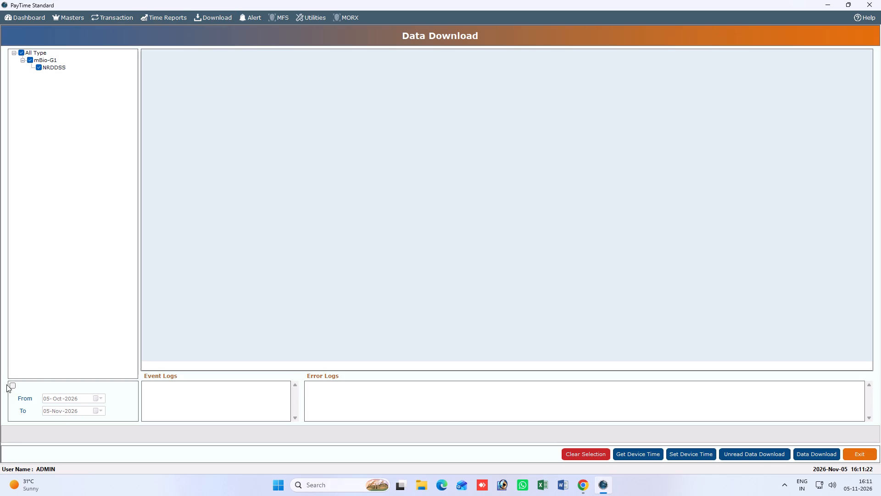
{"action": "left_click", "coordinate": [8, 383]}
{"action": "left_click", "coordinate": [15, 388]}
{"action": "left_click", "coordinate": [13, 383]}
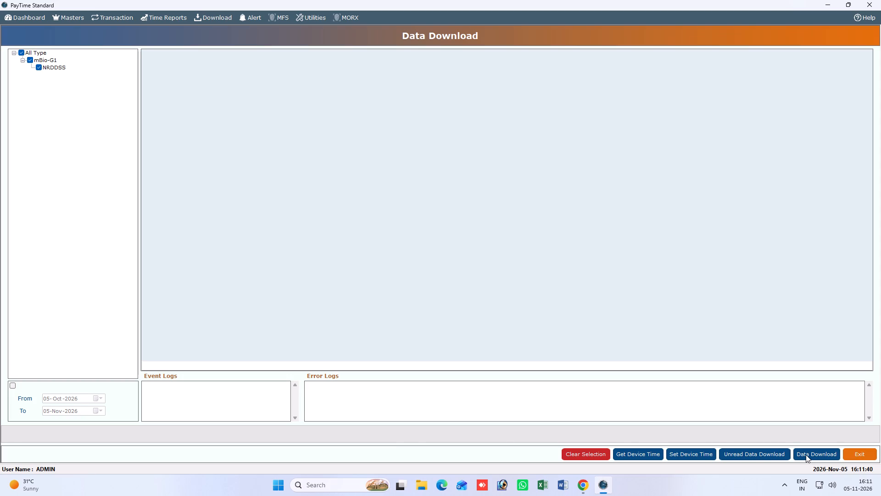
{"action": "left_click", "coordinate": [806, 455]}
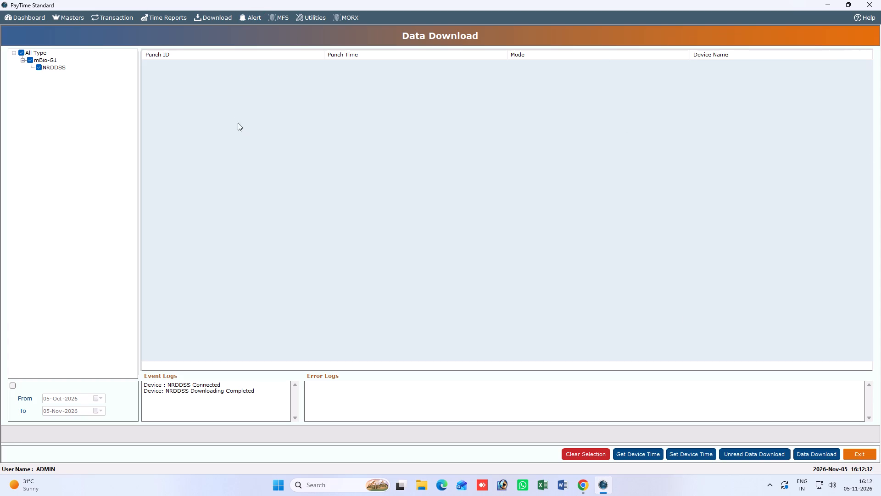
Open the Monthly Working Duration Report and list employees of the Nrdd Ayurved Hospital and Nursing Non Teaching departments.
{"action": "left_click", "coordinate": [82, 17]}
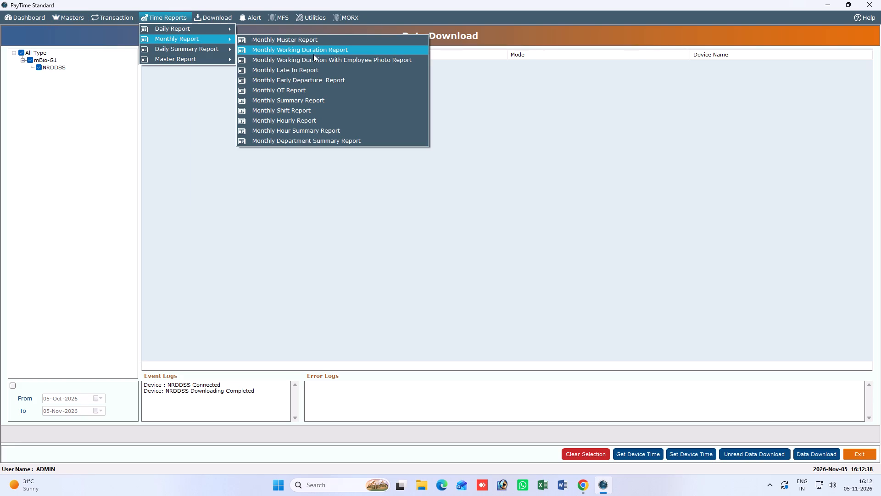
{"action": "left_click", "coordinate": [316, 52]}
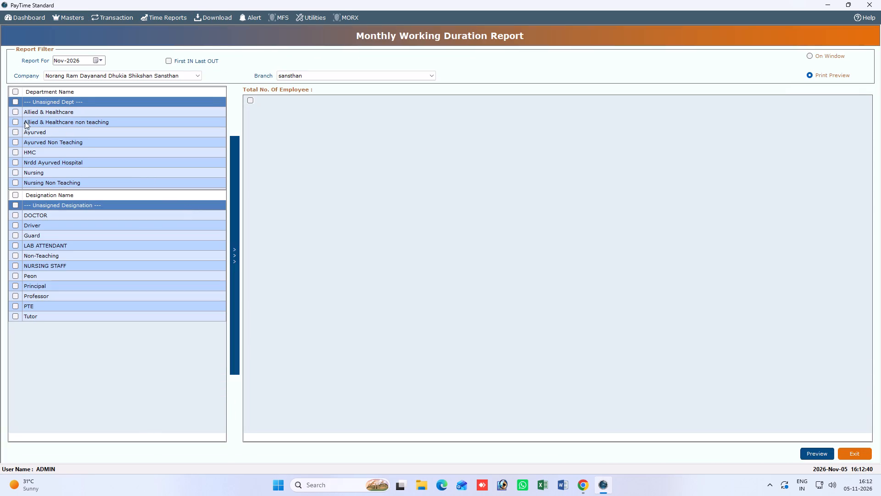
{"action": "left_click", "coordinate": [16, 163]}
{"action": "left_click", "coordinate": [19, 181]}
{"action": "left_click", "coordinate": [17, 182]}
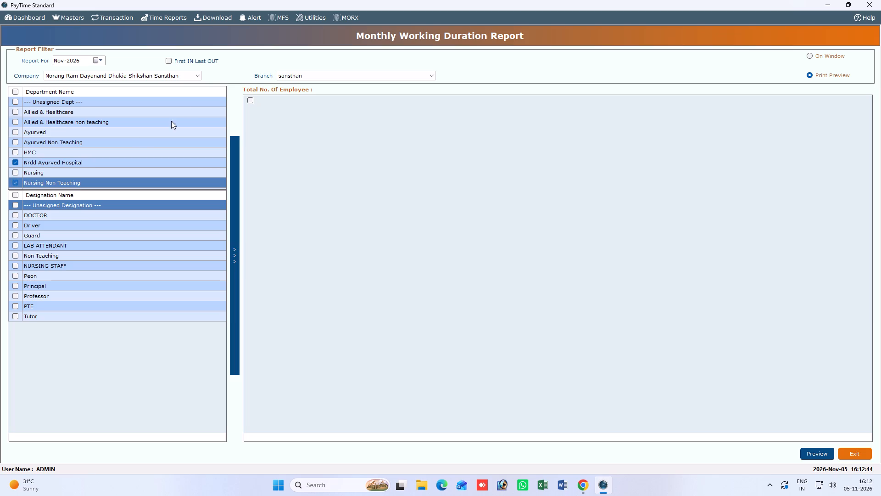
{"action": "double_click", "coordinate": [251, 100]}
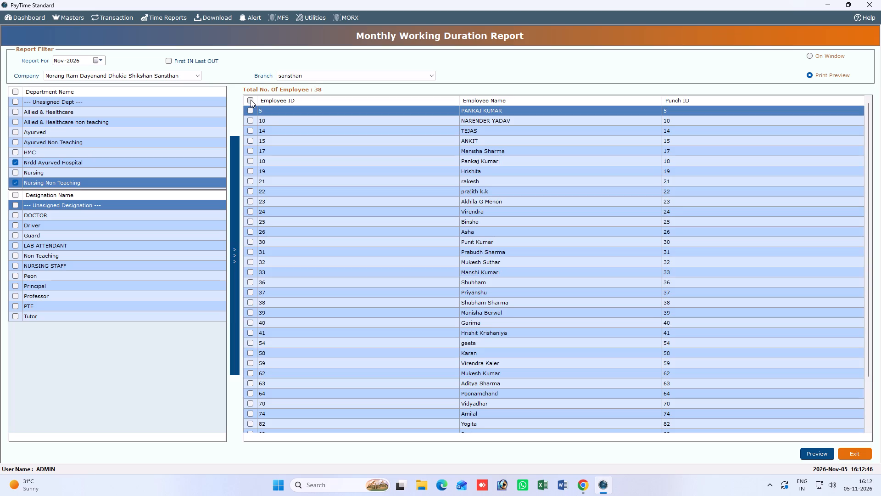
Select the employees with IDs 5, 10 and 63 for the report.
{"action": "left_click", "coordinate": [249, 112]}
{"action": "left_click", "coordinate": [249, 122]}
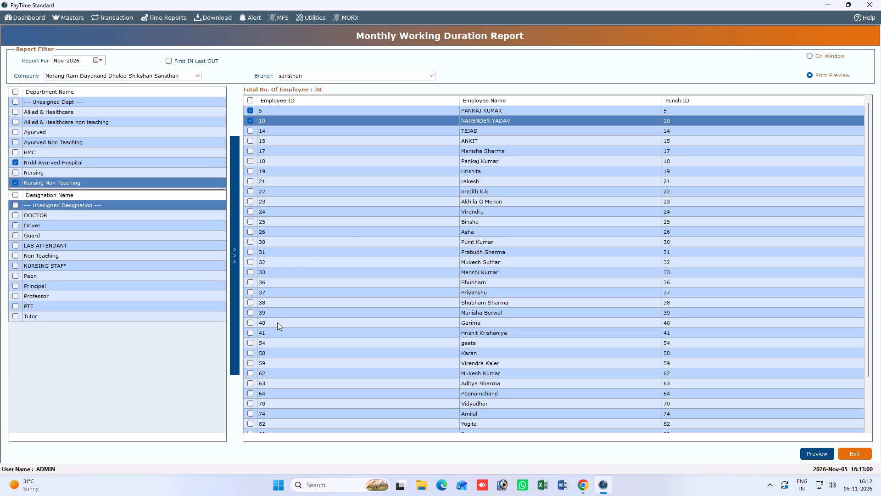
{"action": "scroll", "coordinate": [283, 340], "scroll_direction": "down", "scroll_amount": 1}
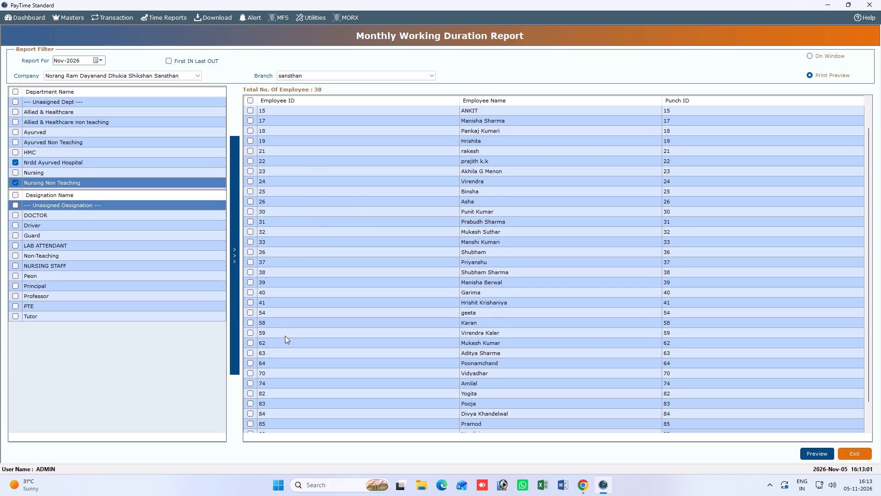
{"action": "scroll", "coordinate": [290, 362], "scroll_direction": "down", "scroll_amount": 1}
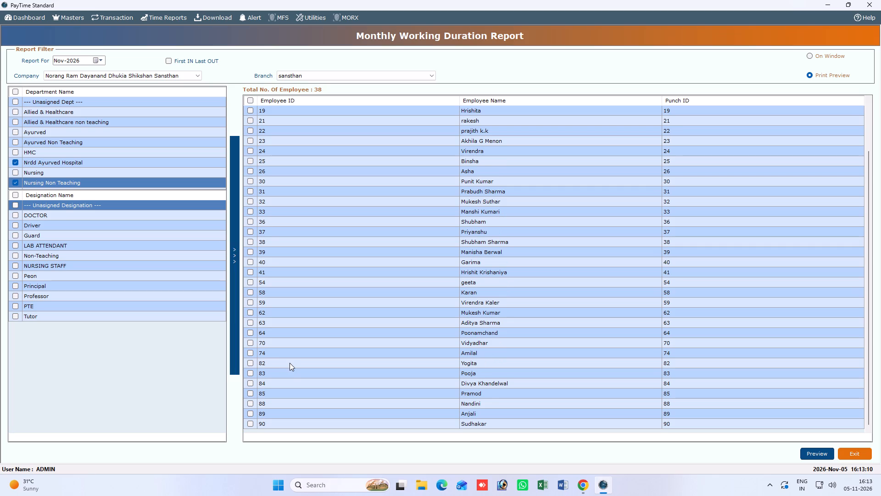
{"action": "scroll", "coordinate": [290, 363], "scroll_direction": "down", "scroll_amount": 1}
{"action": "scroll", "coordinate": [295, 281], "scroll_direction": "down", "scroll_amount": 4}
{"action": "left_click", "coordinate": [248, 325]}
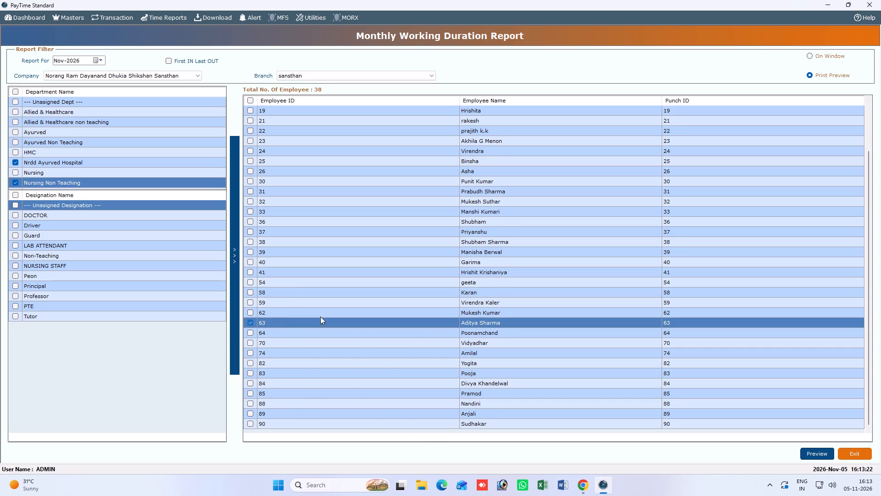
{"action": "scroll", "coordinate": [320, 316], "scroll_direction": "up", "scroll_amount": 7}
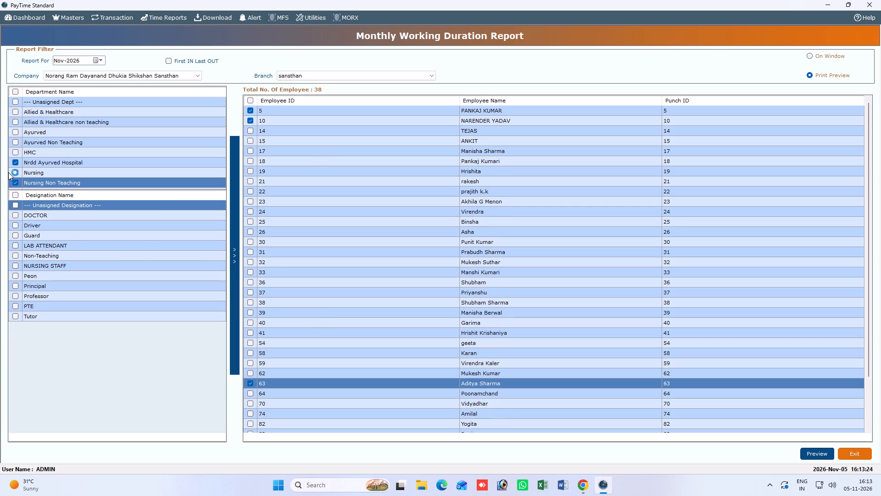
Add the Nursing department to the department filter and reload the employee list.
{"action": "left_click", "coordinate": [13, 172]}
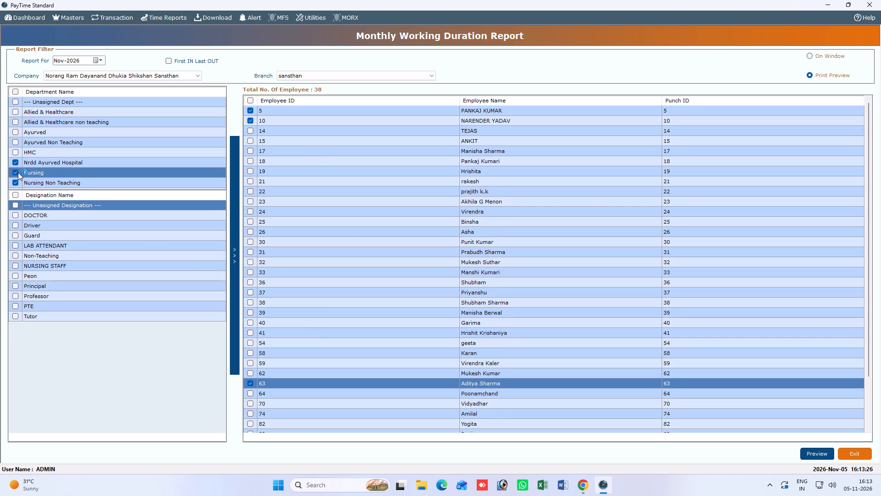
{"action": "double_click", "coordinate": [18, 172]}
{"action": "double_click", "coordinate": [251, 99]}
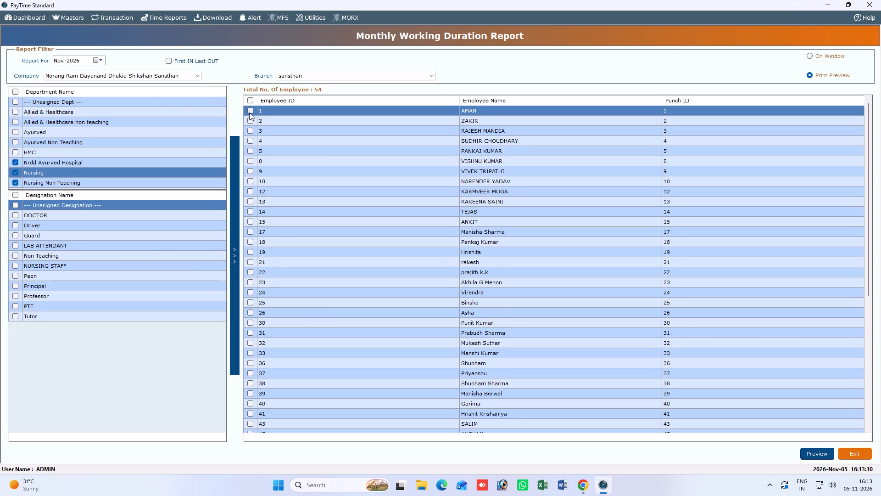
Select the employees with IDs 1, 5, 10 and 63 in the reloaded list for the report.
{"action": "left_click", "coordinate": [249, 113]}
{"action": "left_click", "coordinate": [250, 152]}
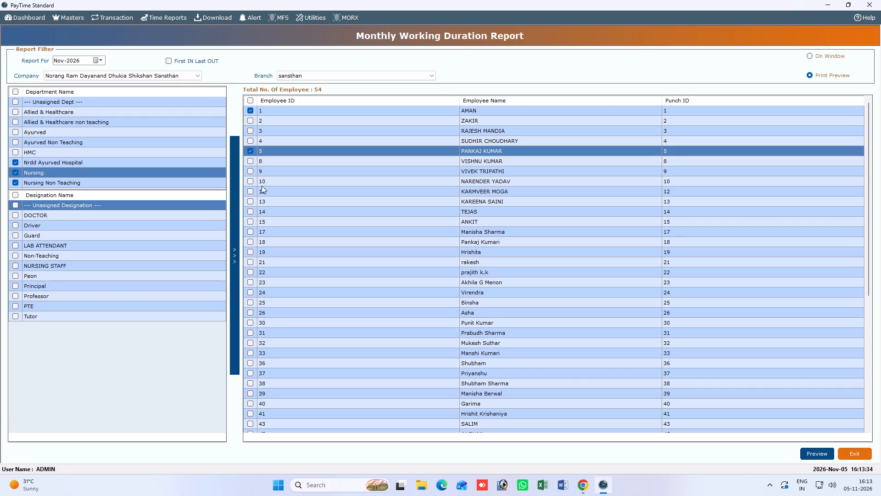
{"action": "left_click", "coordinate": [249, 183]}
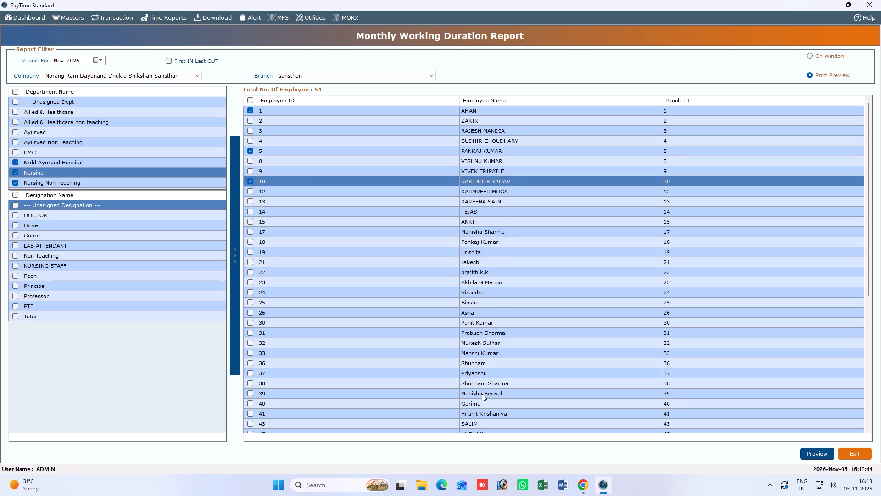
{"action": "scroll", "coordinate": [482, 394], "scroll_direction": "down", "scroll_amount": 1}
{"action": "scroll", "coordinate": [484, 357], "scroll_direction": "down", "scroll_amount": 3}
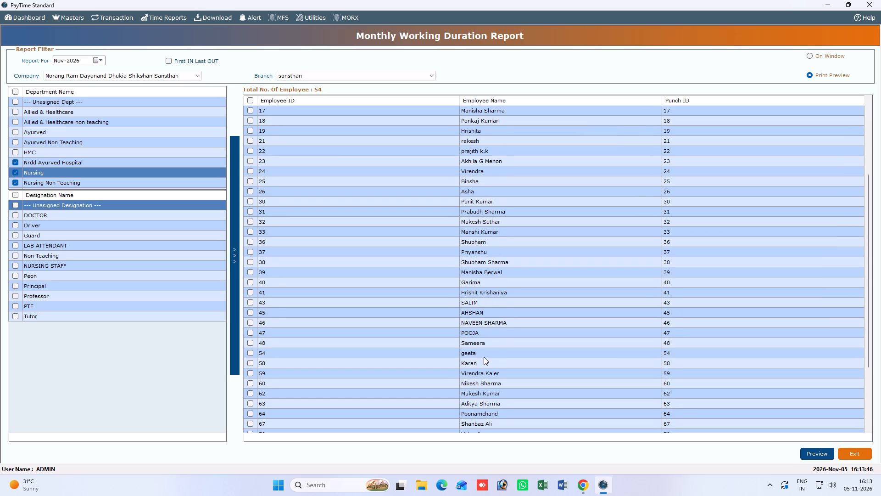
{"action": "scroll", "coordinate": [484, 357], "scroll_direction": "down", "scroll_amount": 2}
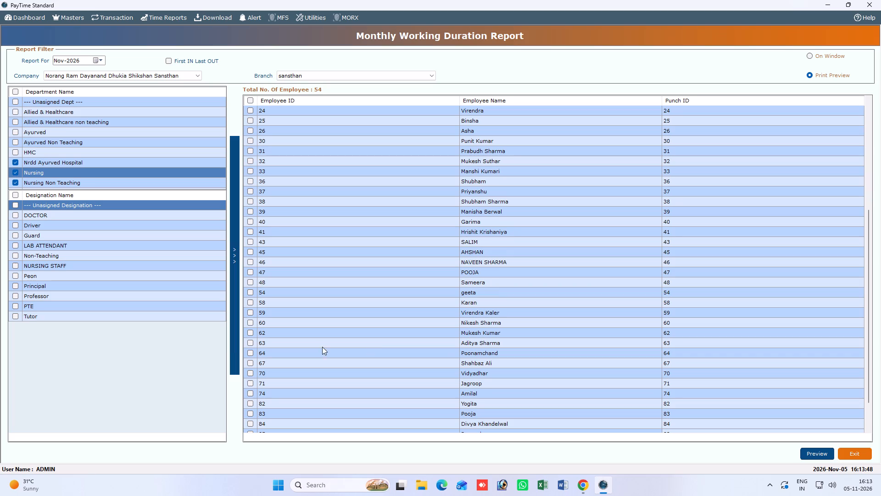
{"action": "left_click", "coordinate": [255, 342]}
{"action": "left_click", "coordinate": [252, 344]}
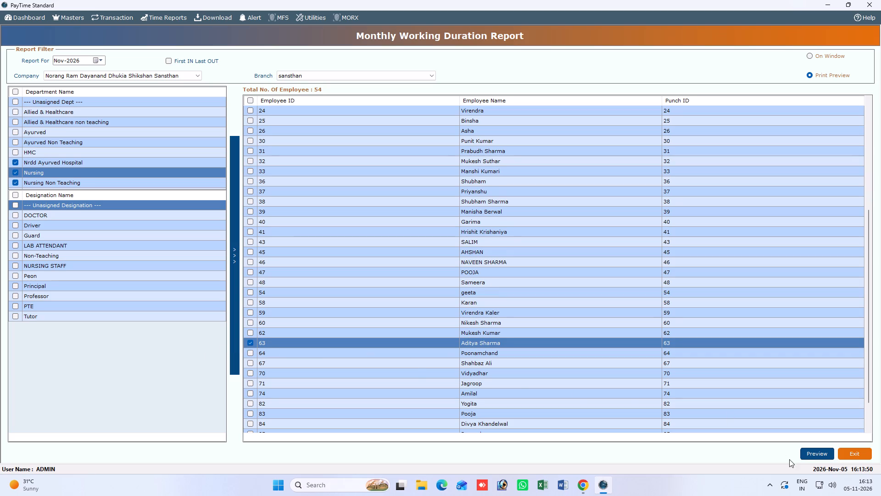
Preview the Nov-2026 working duration report for the selected employees and close the preview.
{"action": "left_click", "coordinate": [803, 454]}
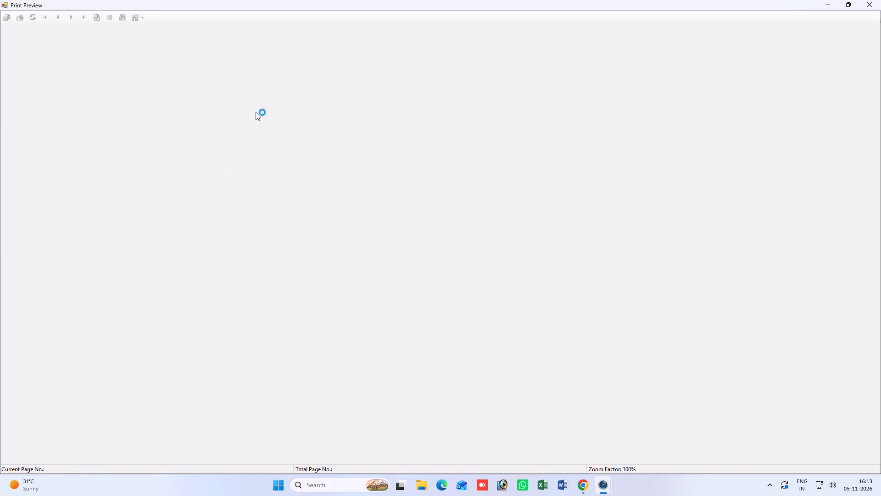
{"action": "left_click_drag", "start_coordinate": [282, 3], "coordinate": [283, 79]}
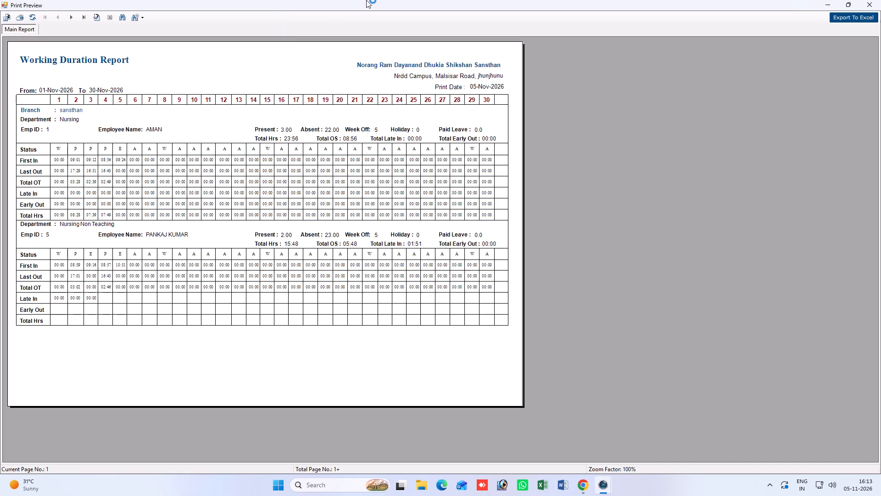
{"action": "left_click", "coordinate": [880, 0]}
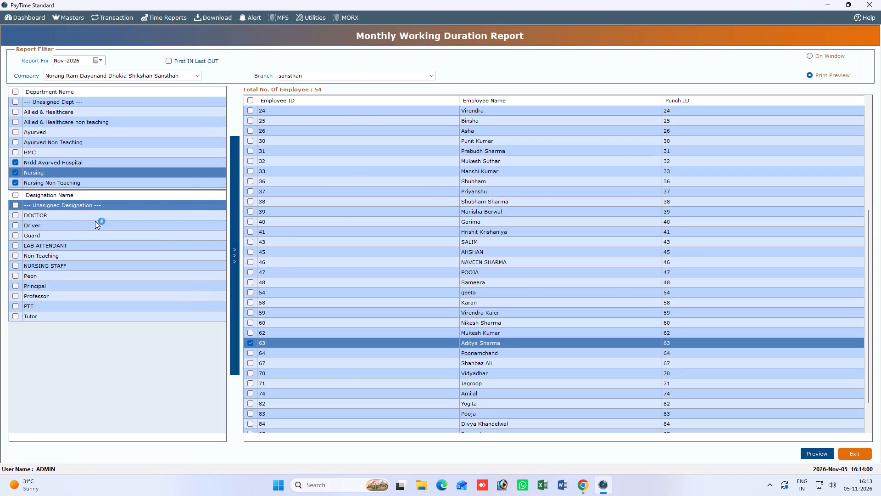
Set the report month to Oct-2026 and open the print preview for the selected employees.
{"action": "left_click", "coordinate": [97, 62]}
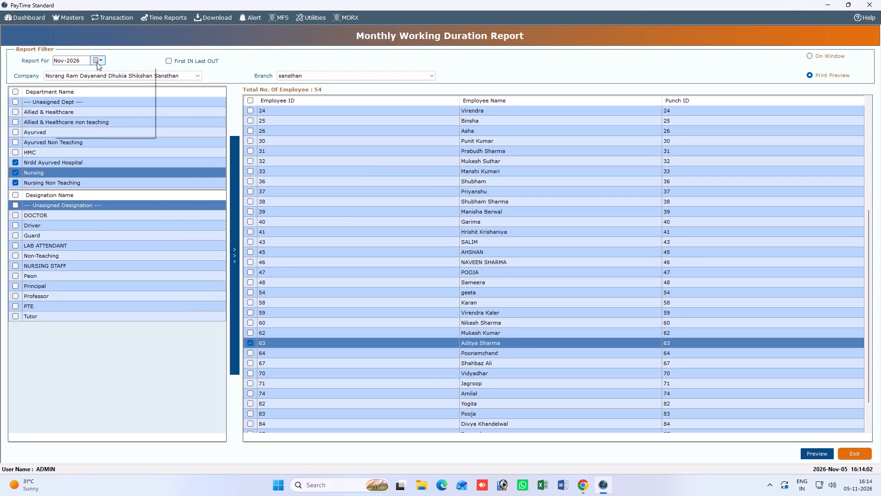
{"action": "left_click", "coordinate": [56, 72]}
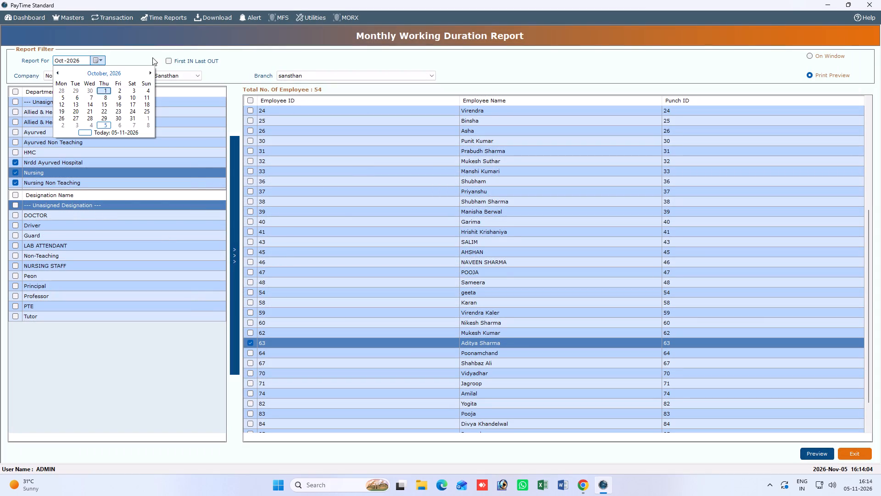
{"action": "left_click", "coordinate": [151, 56]}
{"action": "left_click", "coordinate": [819, 456]}
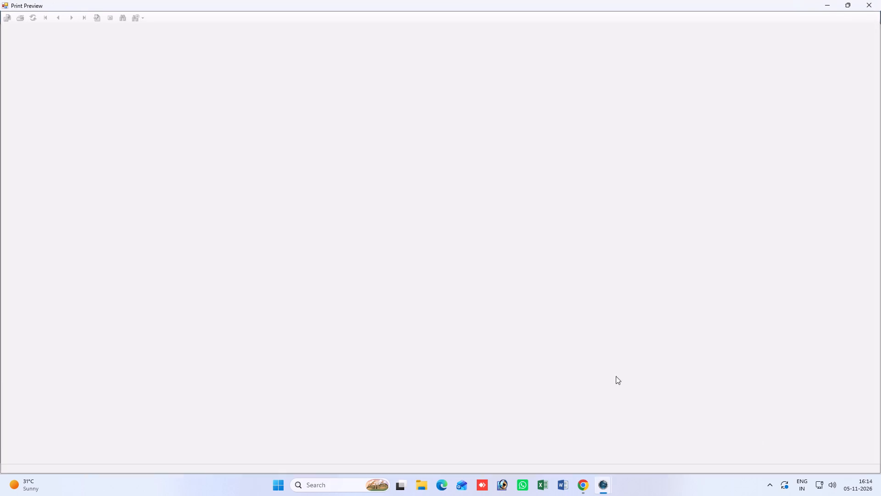
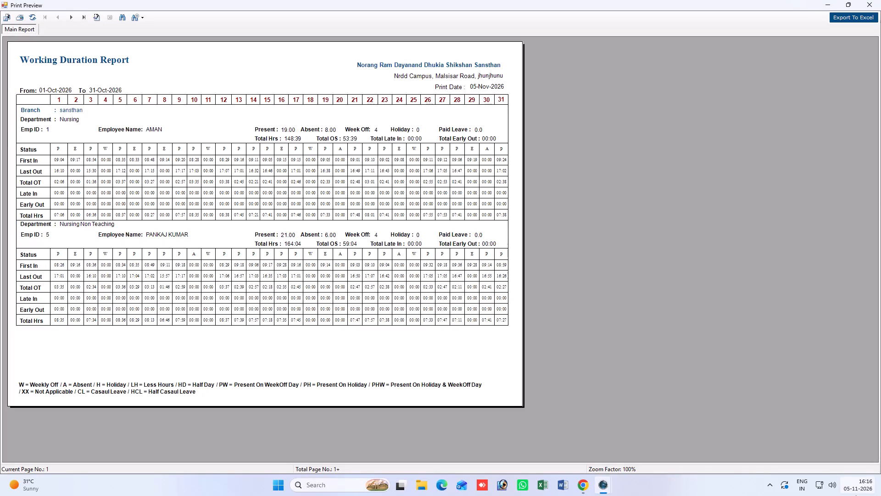
Bring up the Windows calendar at October 2026 to check the weekdays against the report's dates.
{"action": "left_click", "coordinate": [856, 495]}
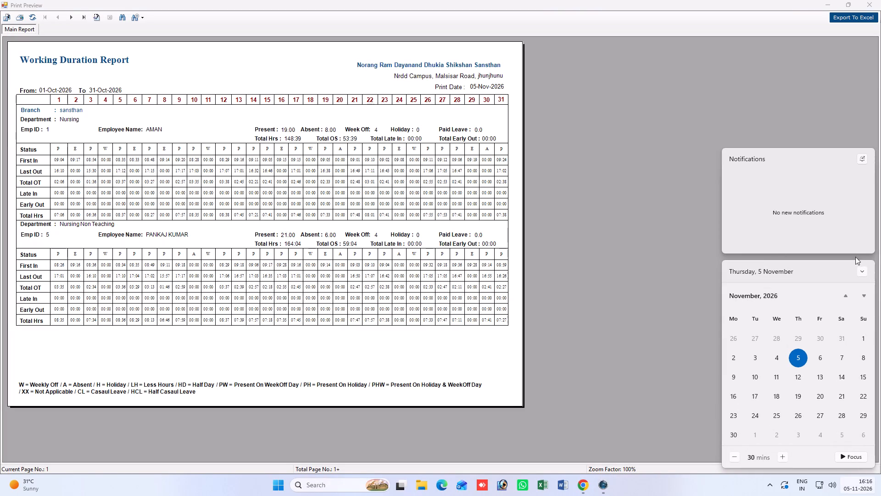
{"action": "left_click", "coordinate": [848, 295]}
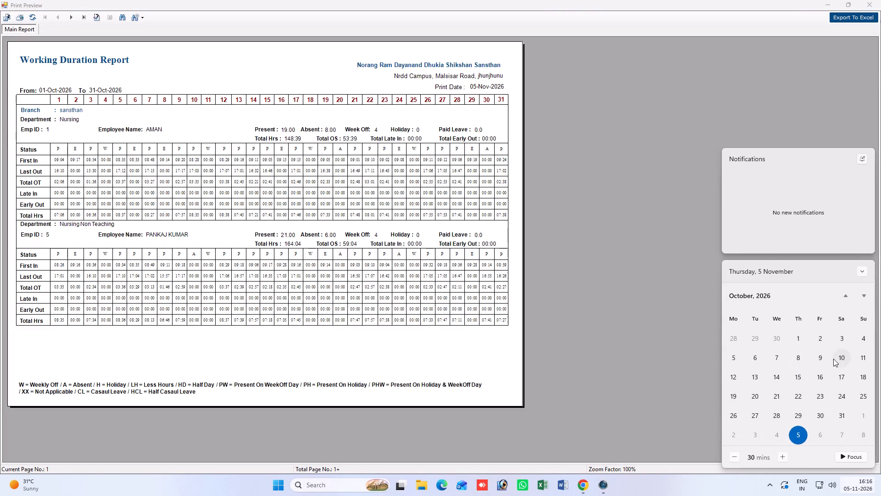
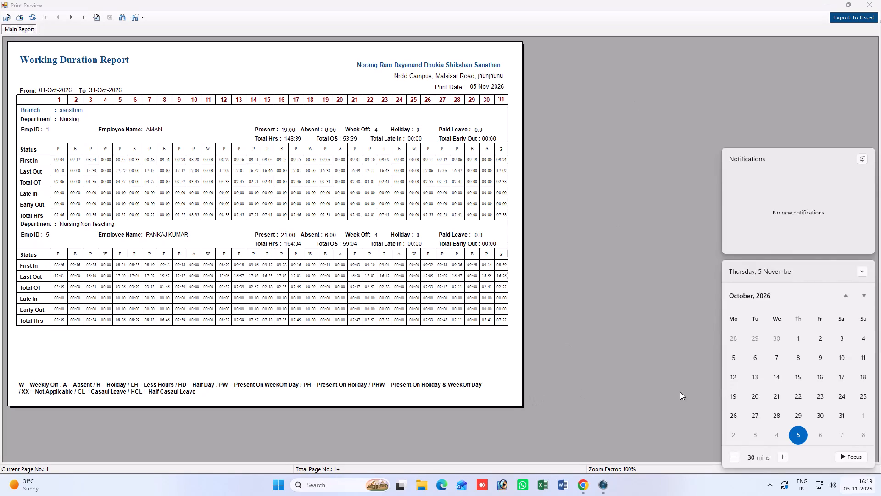
Dismiss the calendar, view the working duration report's second page, and close the print preview.
{"action": "left_click", "coordinate": [680, 392]}
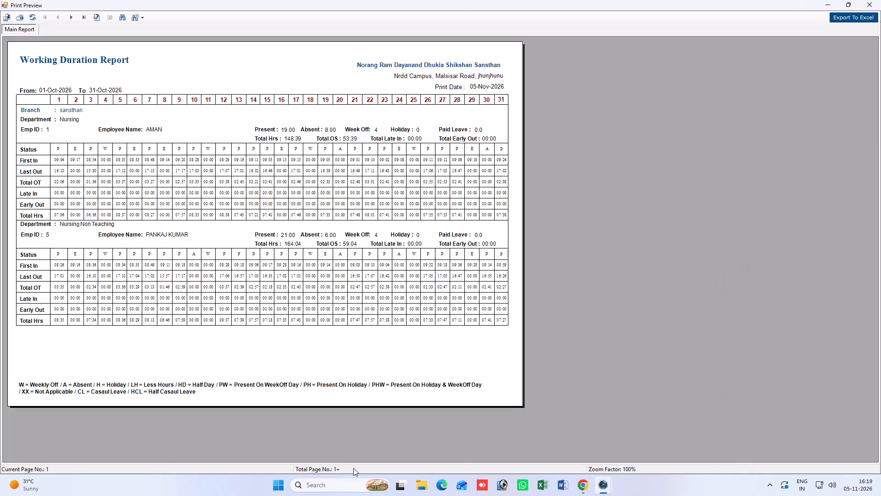
{"action": "left_click", "coordinate": [71, 17]}
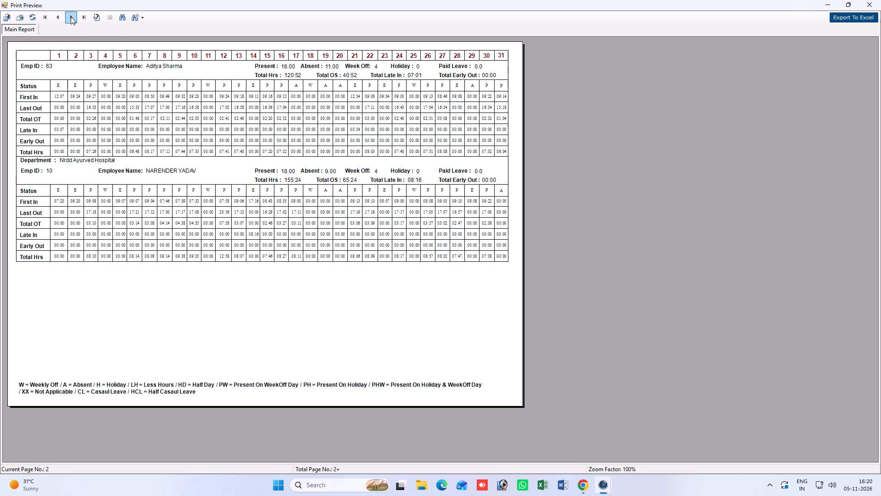
{"action": "left_click", "coordinate": [874, 0]}
Open Manual Punching, list only the Nursing department's employees, and select only the employee with ID 1.
{"action": "left_click", "coordinate": [77, 21]}
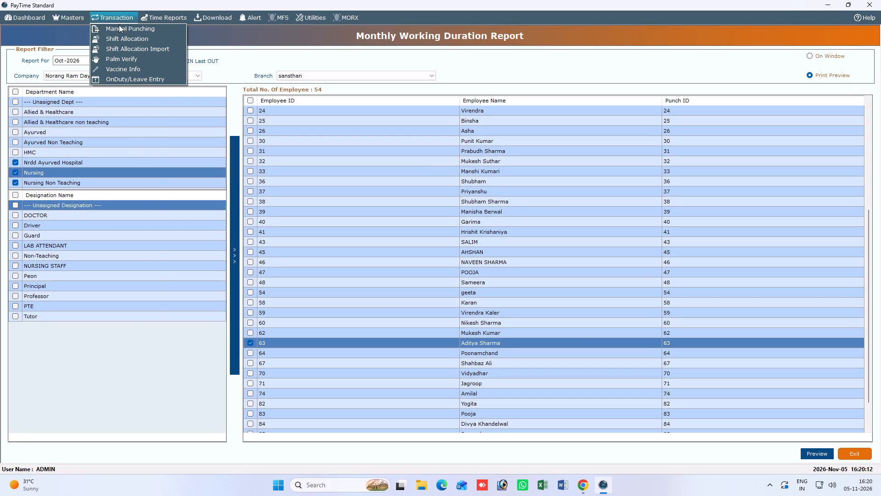
{"action": "left_click", "coordinate": [119, 25]}
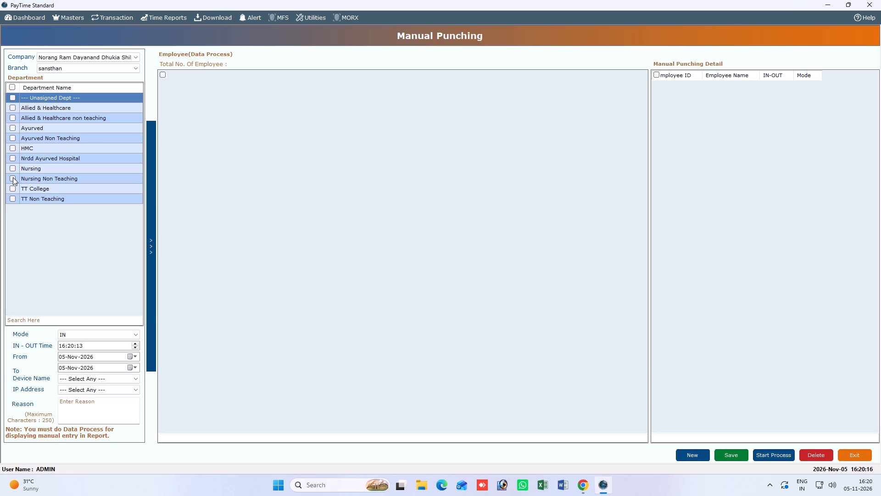
{"action": "left_click", "coordinate": [12, 172]}
{"action": "left_click", "coordinate": [12, 179]}
{"action": "left_click", "coordinate": [12, 167]}
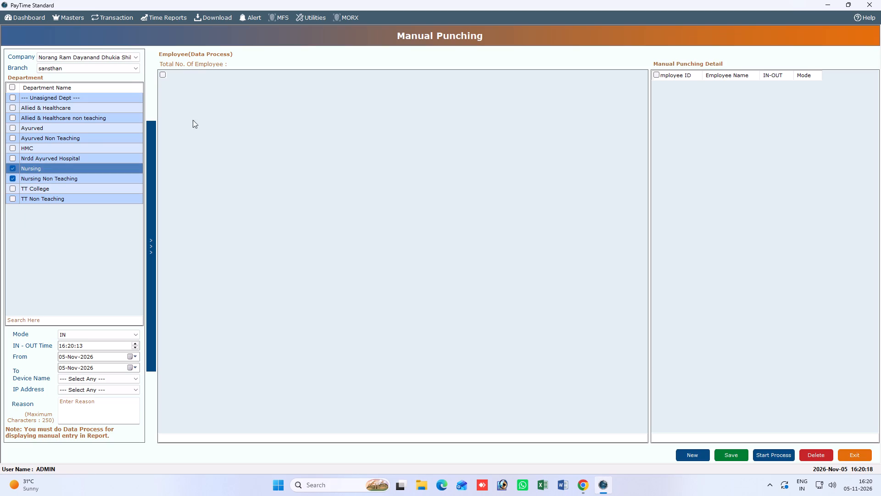
{"action": "left_click", "coordinate": [163, 73]}
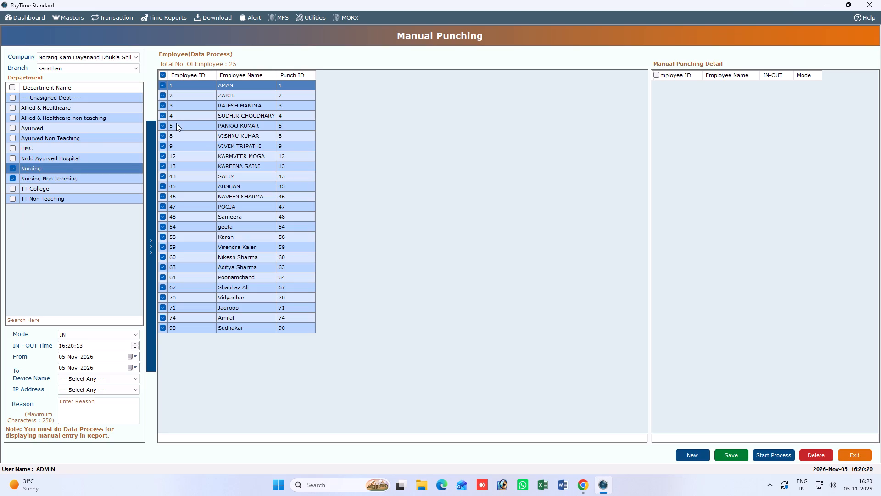
{"action": "left_click", "coordinate": [162, 74]}
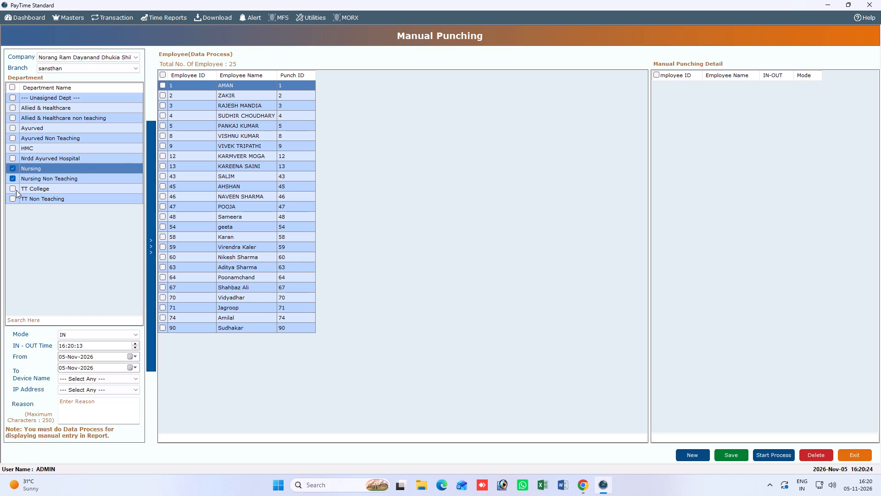
{"action": "left_click", "coordinate": [13, 175]}
{"action": "double_click", "coordinate": [166, 75]}
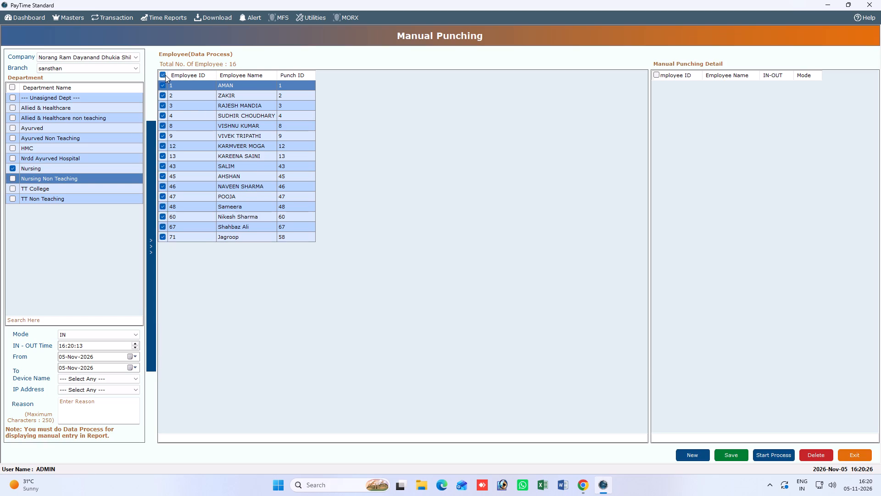
{"action": "left_click", "coordinate": [162, 86]}
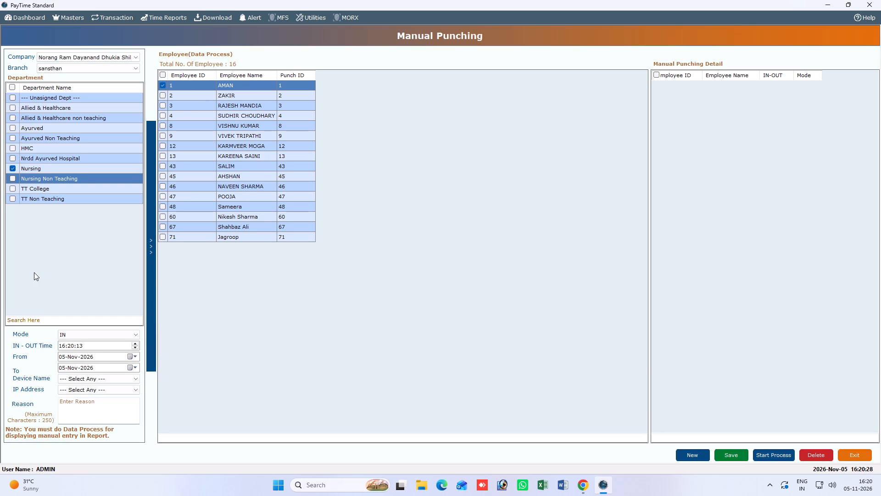
Set the manual punch mode to OUT and both the From and To dates to 02-Oct-2026.
{"action": "left_click", "coordinate": [93, 333]}
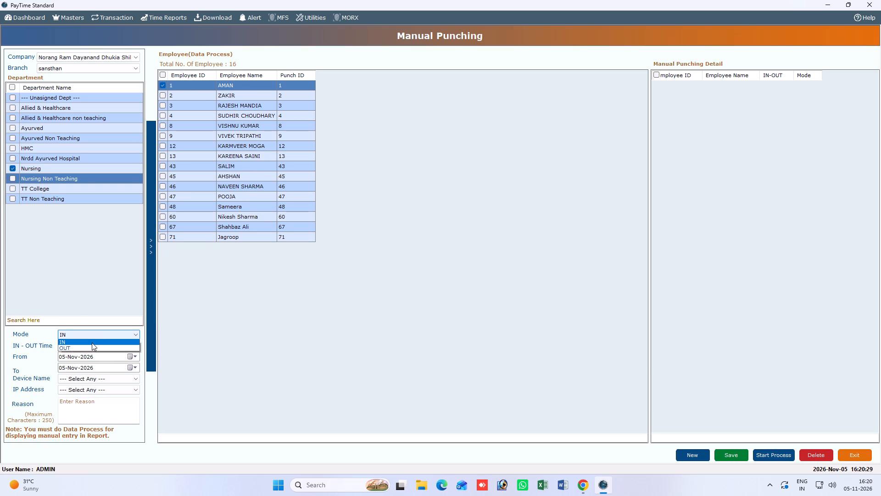
{"action": "left_click", "coordinate": [90, 348]}
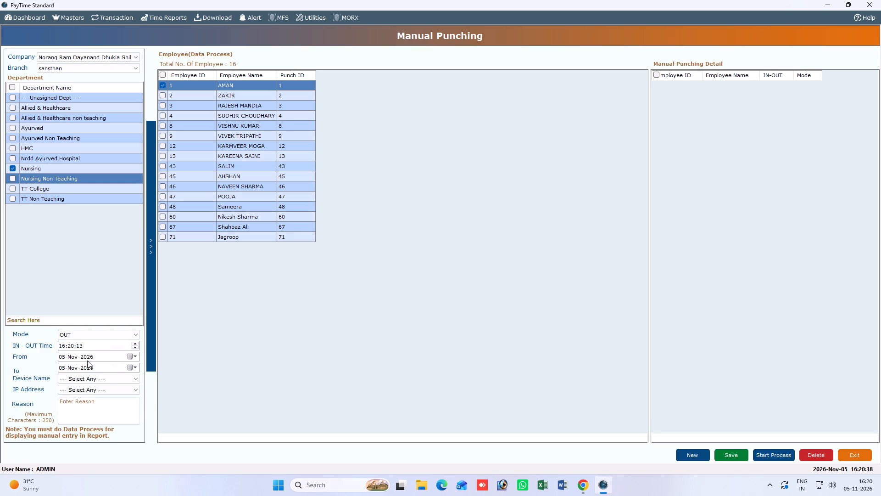
{"action": "left_click", "coordinate": [80, 359]}
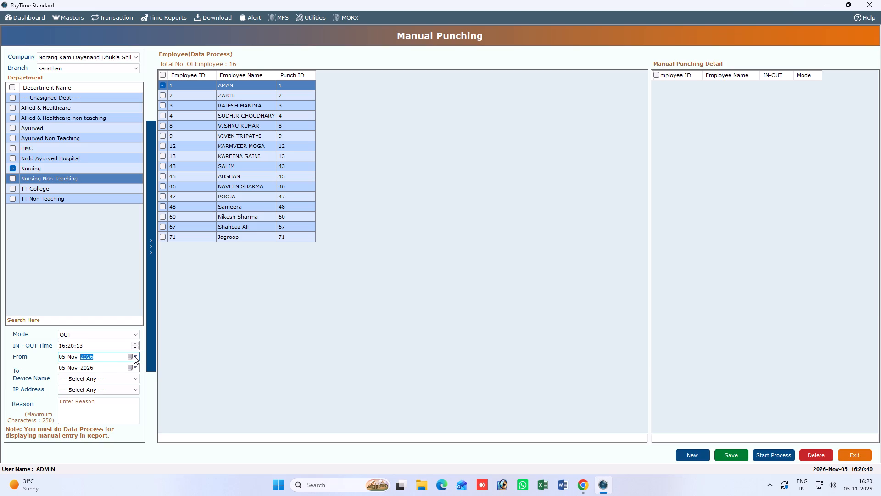
{"action": "left_click", "coordinate": [134, 356]}
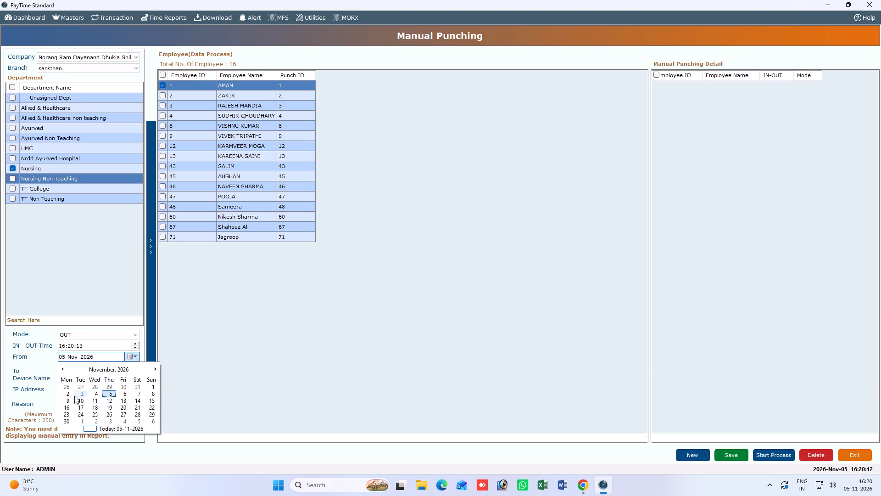
{"action": "left_click", "coordinate": [70, 395]}
{"action": "left_click", "coordinate": [133, 368]}
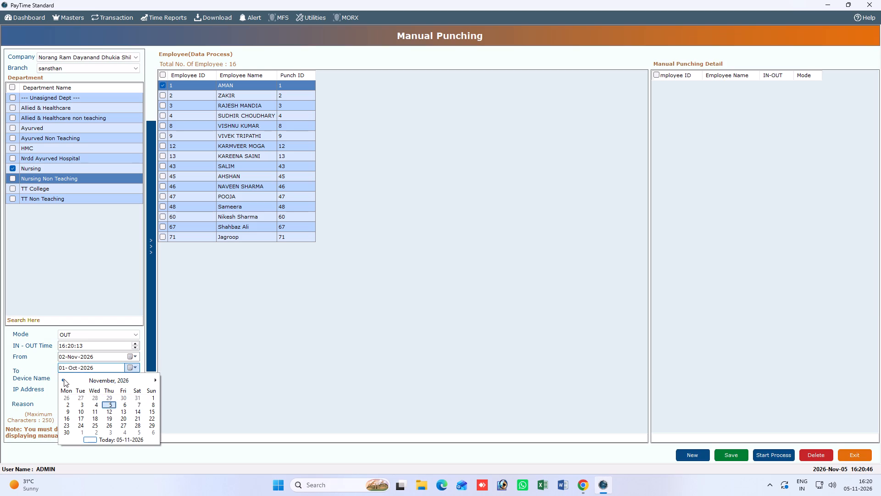
{"action": "left_click", "coordinate": [64, 379]}
{"action": "left_click", "coordinate": [120, 396]}
{"action": "left_click", "coordinate": [133, 359]}
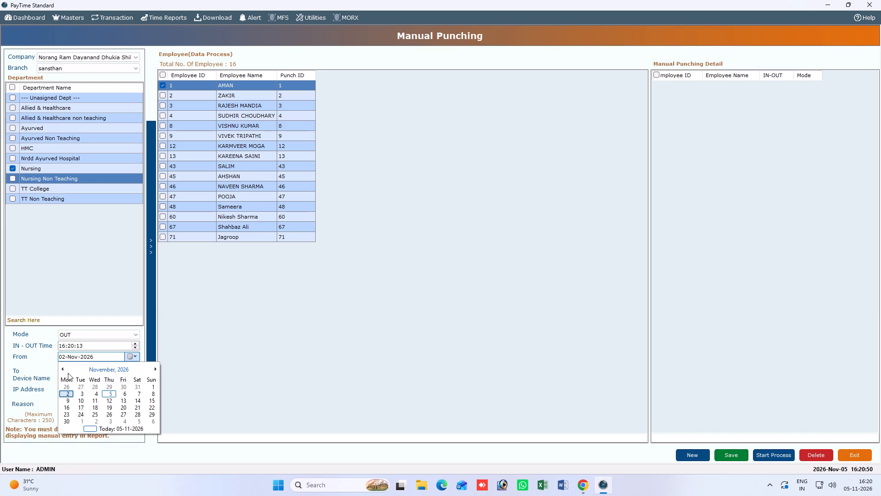
{"action": "left_click", "coordinate": [64, 371]}
{"action": "left_click", "coordinate": [128, 386]}
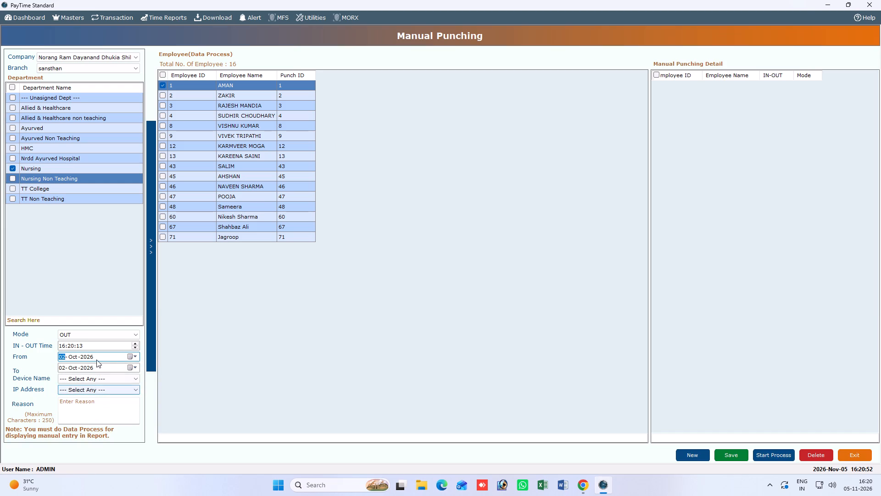
Set the punch time to 17:18, choose the NRDDSS device, and save the manual OUT punch without a reason.
{"action": "left_click", "coordinate": [63, 345]}
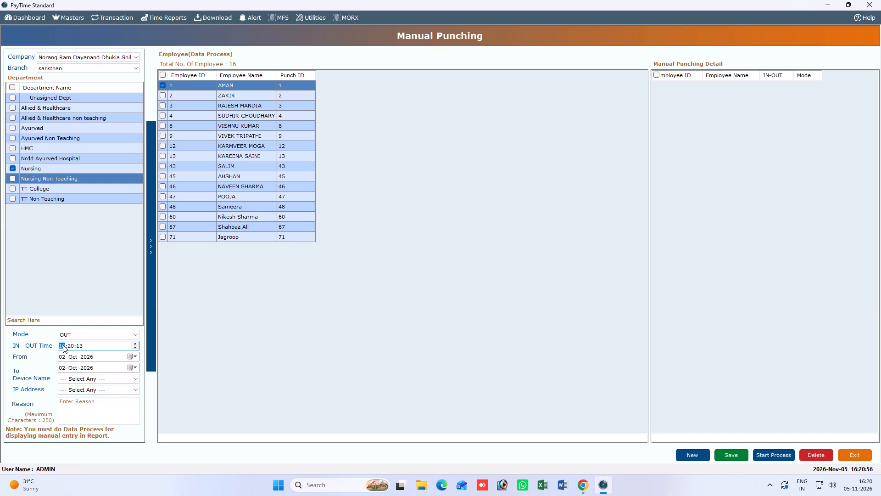
{"action": "type", "text": "17"}
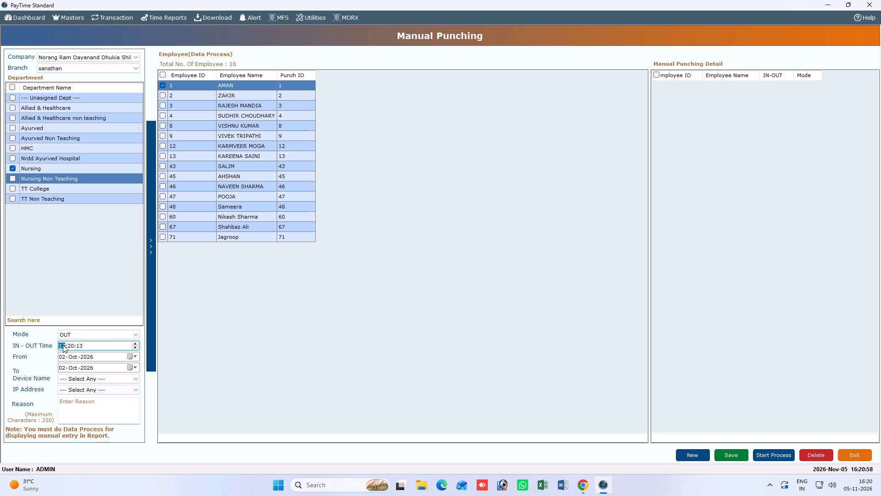
{"action": "key", "text": "Right"}
{"action": "type", "text": "18"}
{"action": "left_click", "coordinate": [96, 381]}
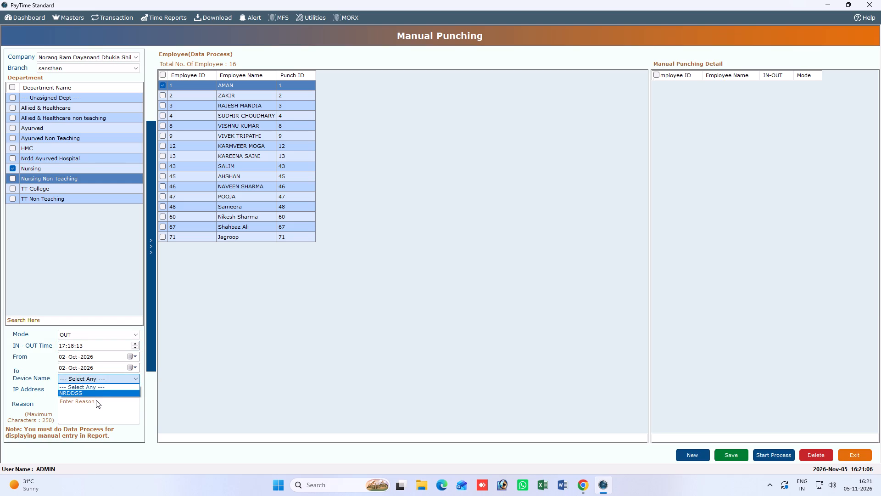
{"action": "left_click", "coordinate": [96, 394]}
{"action": "left_click", "coordinate": [96, 389]}
{"action": "left_click", "coordinate": [96, 389]}
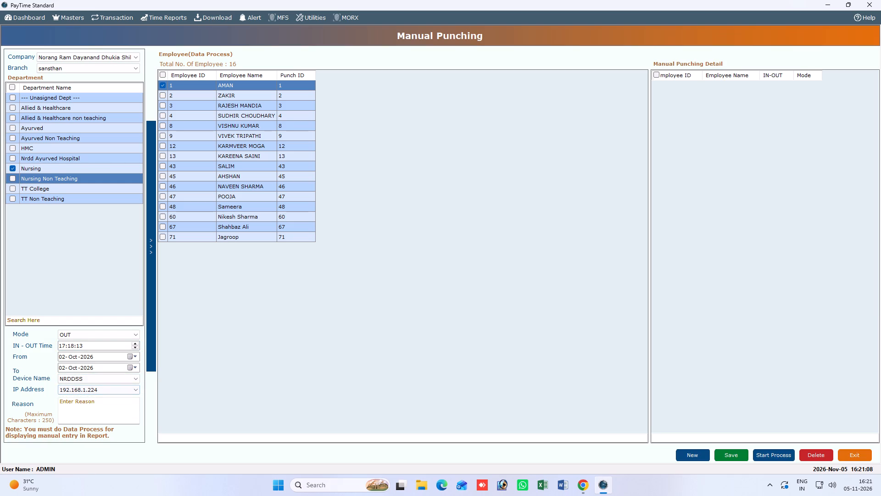
{"action": "left_click", "coordinate": [93, 405]}
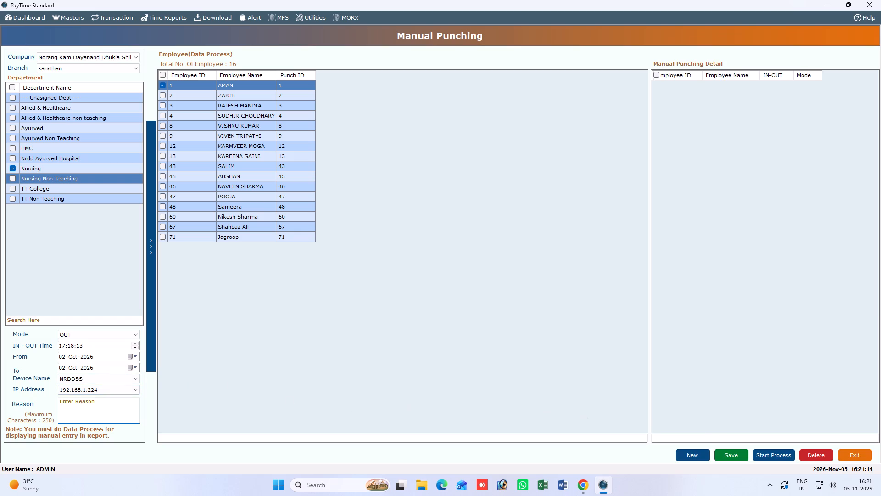
{"action": "left_click", "coordinate": [735, 454]}
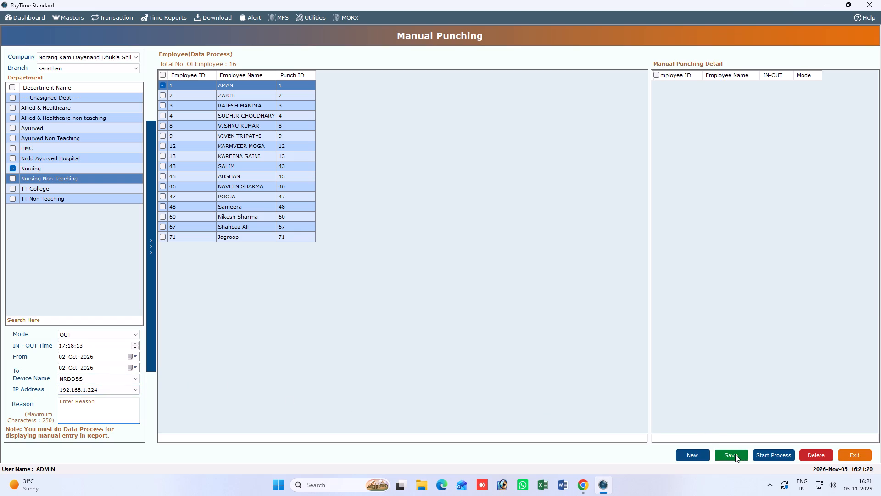
{"action": "left_click", "coordinate": [465, 270]}
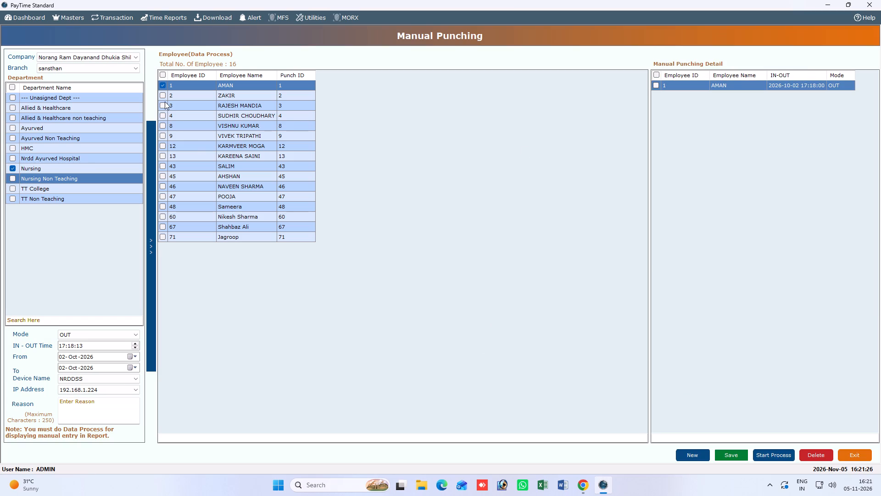
Change the manual OUT punch time to 17:15:45 for the same employee.
{"action": "left_click", "coordinate": [72, 344]}
{"action": "key", "text": "Down"}
{"action": "key", "text": "Down"}
{"action": "key", "text": "Down"}
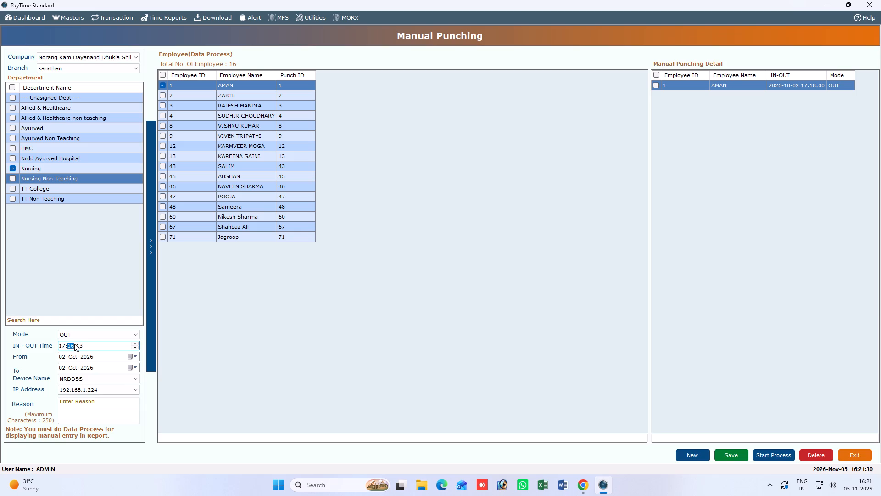
{"action": "left_click", "coordinate": [83, 349]}
{"action": "key", "text": "Up"}
{"action": "key", "text": "Up"}
{"action": "key", "text": "Up"}
{"action": "key", "text": "Up"}
{"action": "key", "text": "Up"}
{"action": "key", "text": "Up"}
{"action": "key", "text": "Up"}
{"action": "key", "text": "Up"}
{"action": "key", "text": "Up"}
{"action": "key", "text": "Up"}
{"action": "key", "text": "Up"}
{"action": "type", "text": "45"}
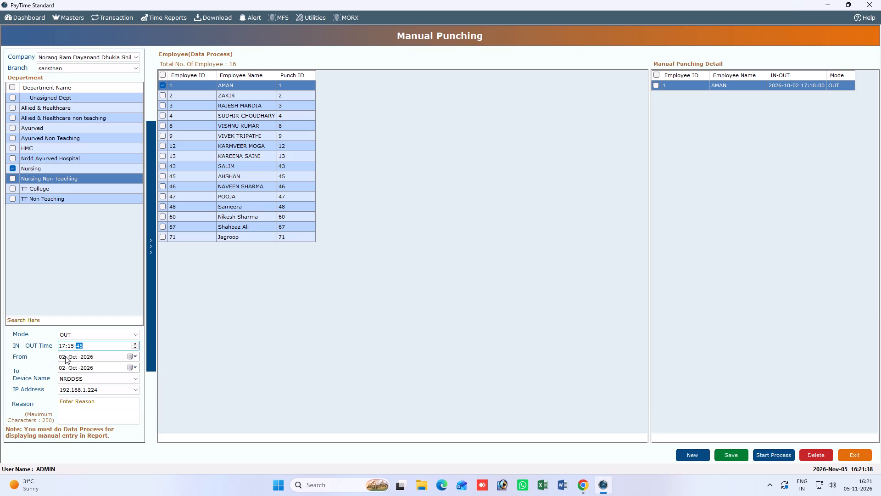
Set both the From and To dates to 06-Oct-2026 and save the manual OUT punch.
{"action": "left_click", "coordinate": [65, 356]}
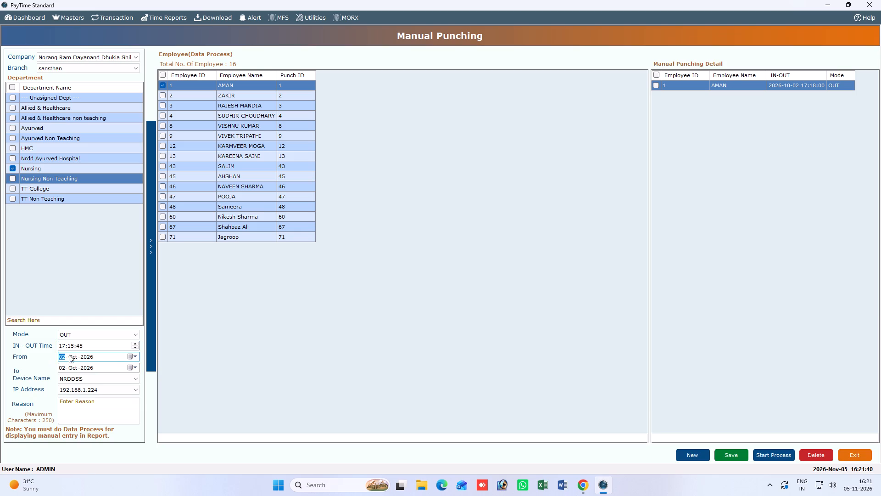
{"action": "left_click", "coordinate": [130, 359]}
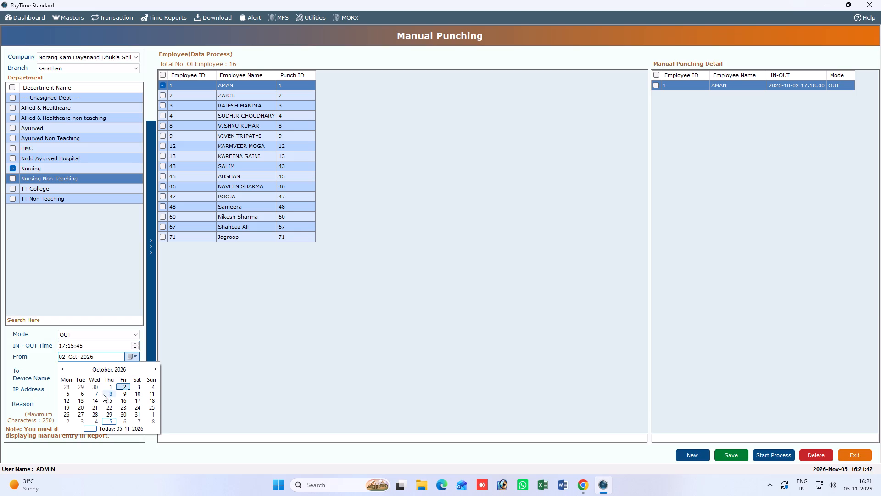
{"action": "left_click", "coordinate": [84, 395]}
{"action": "left_click", "coordinate": [136, 367]}
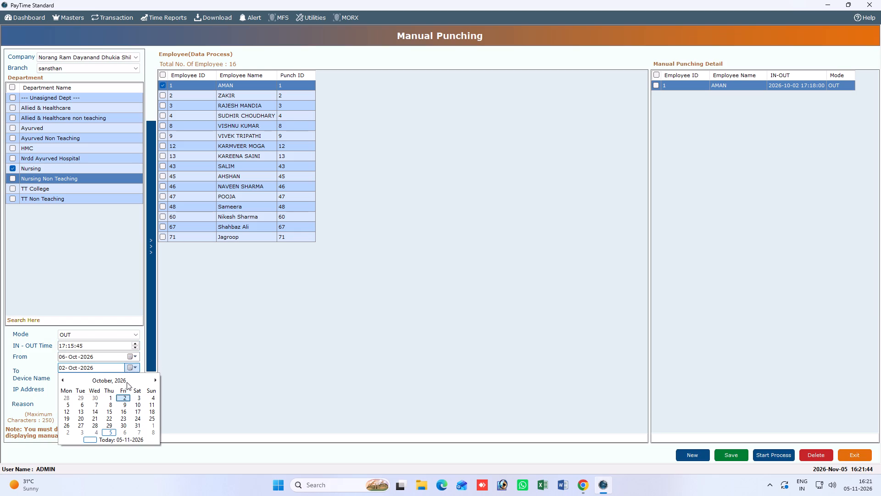
{"action": "left_click", "coordinate": [84, 404]}
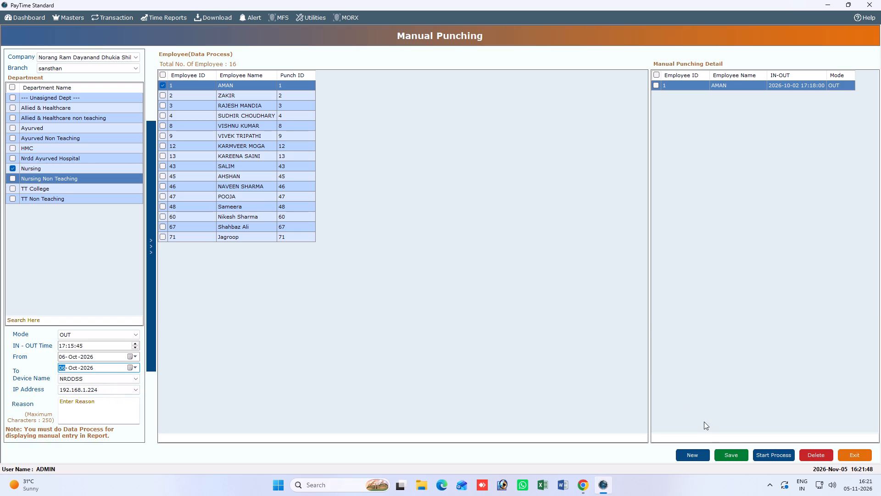
{"action": "left_click", "coordinate": [736, 454]}
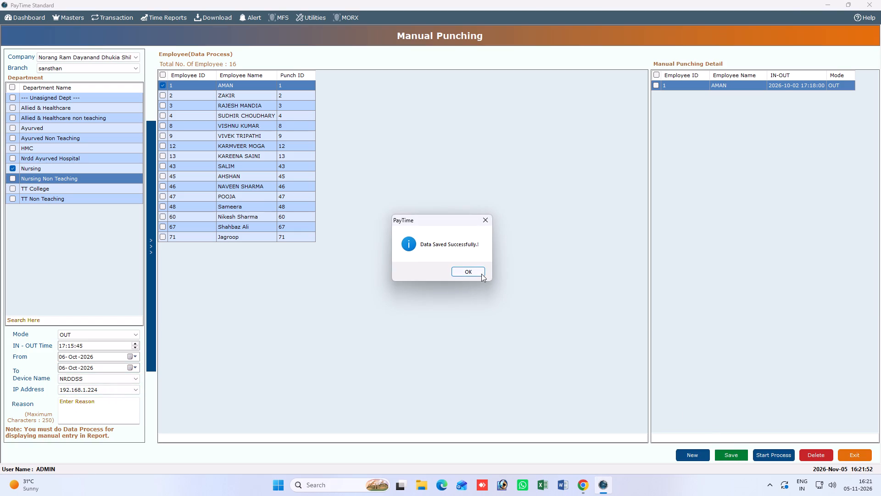
{"action": "left_click", "coordinate": [481, 273]}
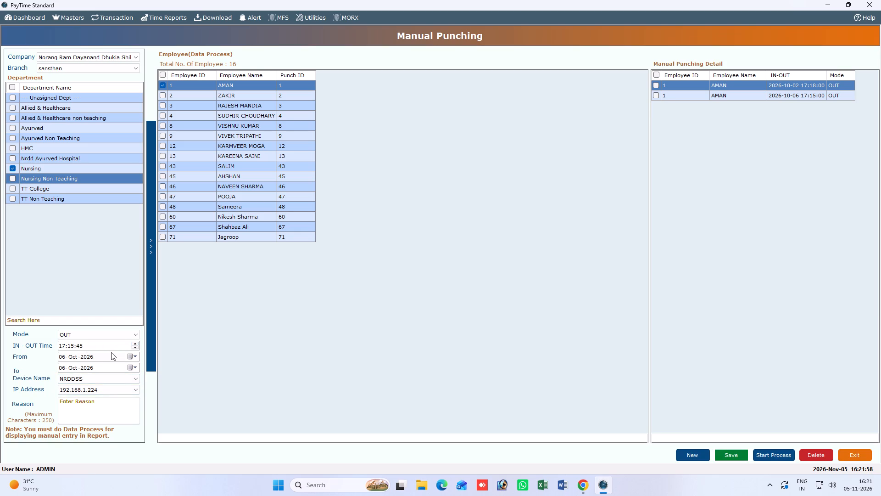
Save a manual OUT punch for the same employee dated 08-Oct-2026 in both From and To, with time 17:11:21.
{"action": "left_click", "coordinate": [61, 357]}
{"action": "type", "text": "08"}
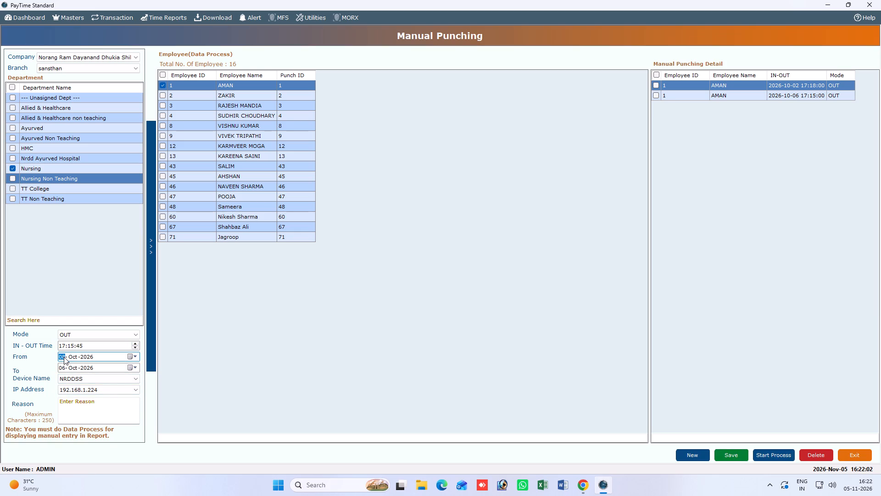
{"action": "left_click", "coordinate": [61, 366]}
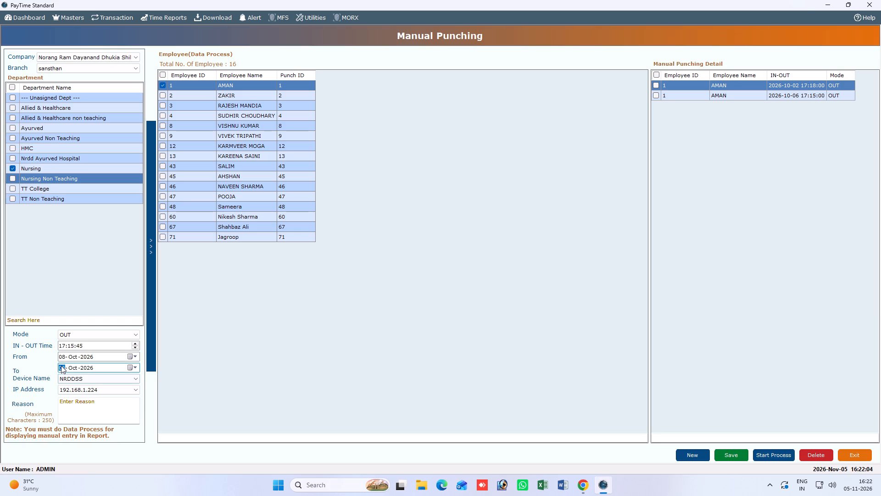
{"action": "type", "text": "08"}
{"action": "left_click", "coordinate": [62, 347]}
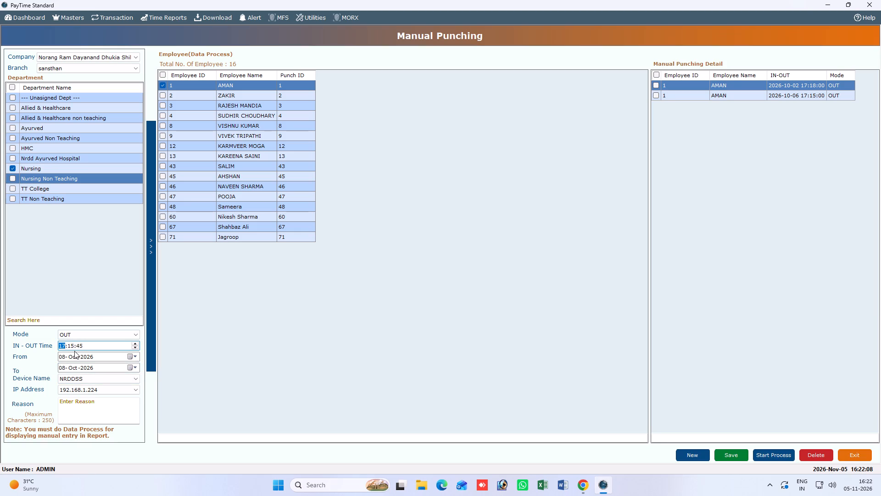
{"action": "key", "text": "Right"}
{"action": "type", "text": "11"}
{"action": "key", "text": "Right"}
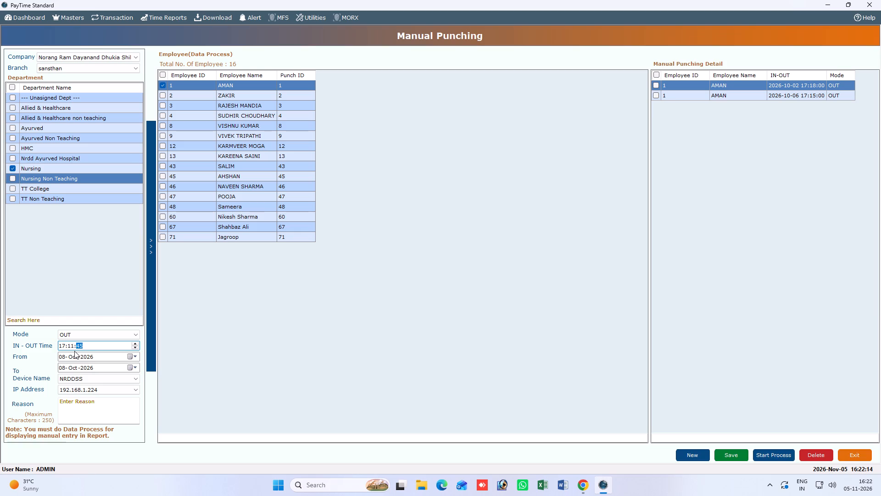
{"action": "type", "text": "21"}
{"action": "left_click", "coordinate": [736, 452]}
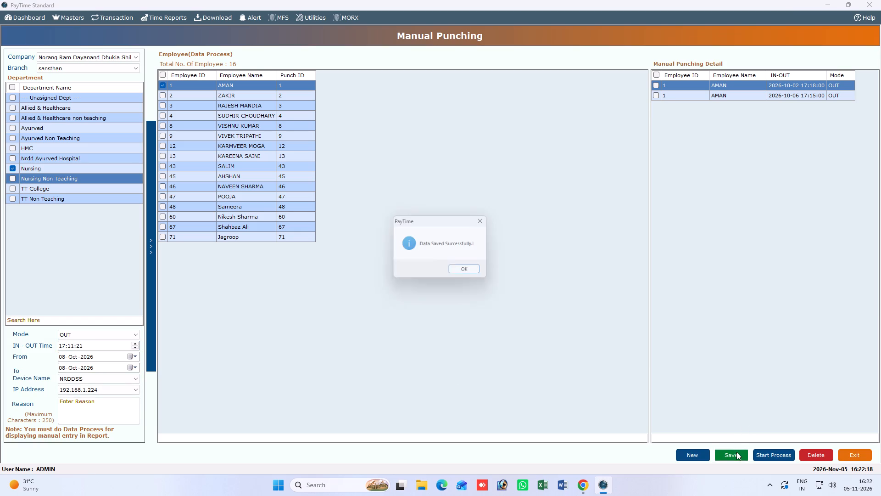
{"action": "left_click", "coordinate": [466, 268]}
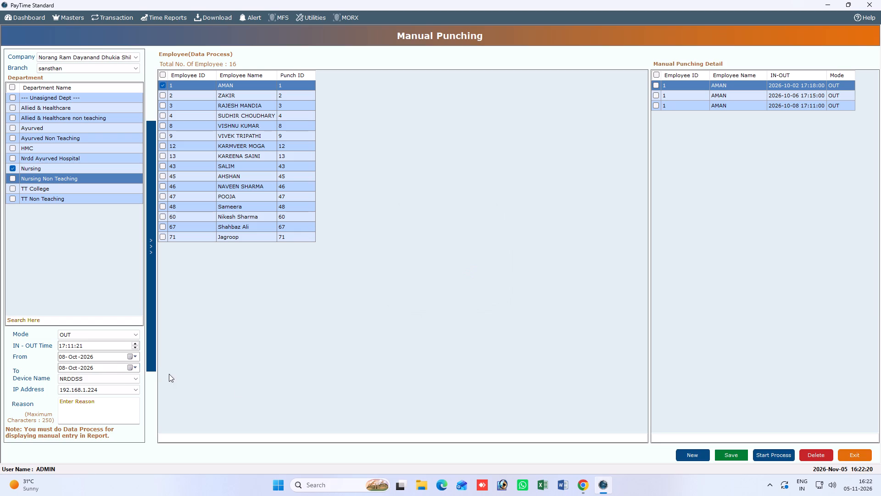
Save a manual OUT punch for the same employee with From and To dates 16-Oct-2026 and time 17:05:32.
{"action": "left_click", "coordinate": [60, 356]}
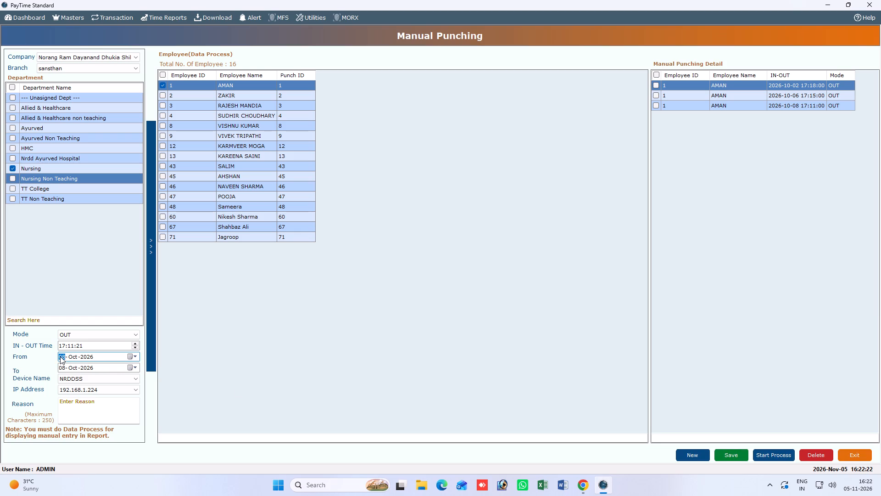
{"action": "type", "text": "16"}
{"action": "left_click", "coordinate": [59, 365]}
{"action": "type", "text": "16"}
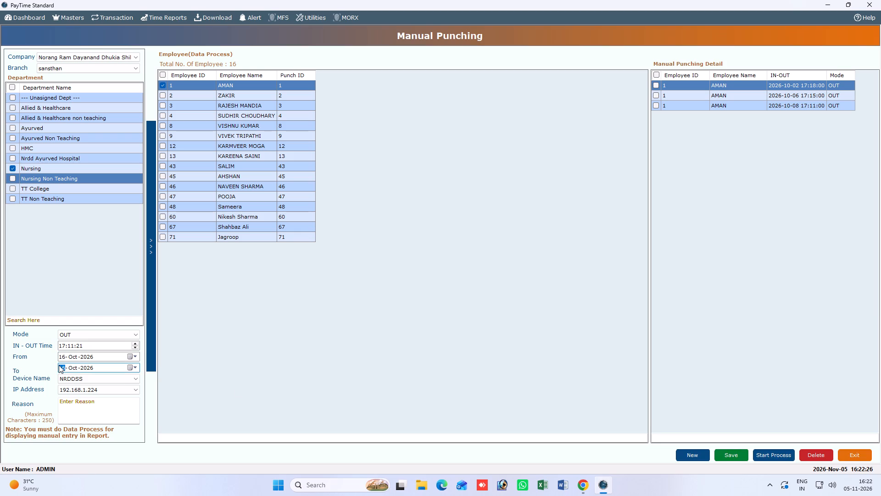
{"action": "left_click", "coordinate": [63, 346]}
{"action": "left_click", "coordinate": [68, 348]}
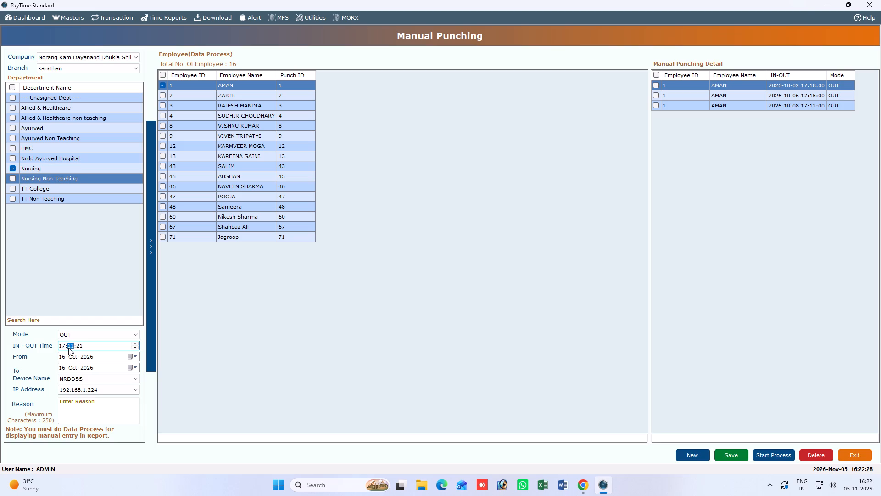
{"action": "type", "text": "205"}
{"action": "key", "text": "BackSpace"}
{"action": "key", "text": "Left"}
{"action": "key", "text": "Right"}
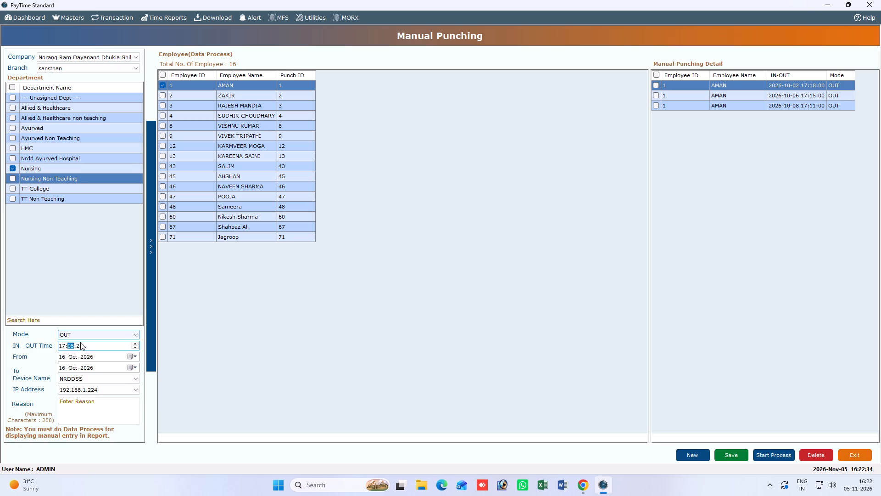
{"action": "left_click", "coordinate": [80, 342]}
{"action": "type", "text": "32"}
{"action": "left_click", "coordinate": [731, 452]}
{"action": "left_click", "coordinate": [467, 269]}
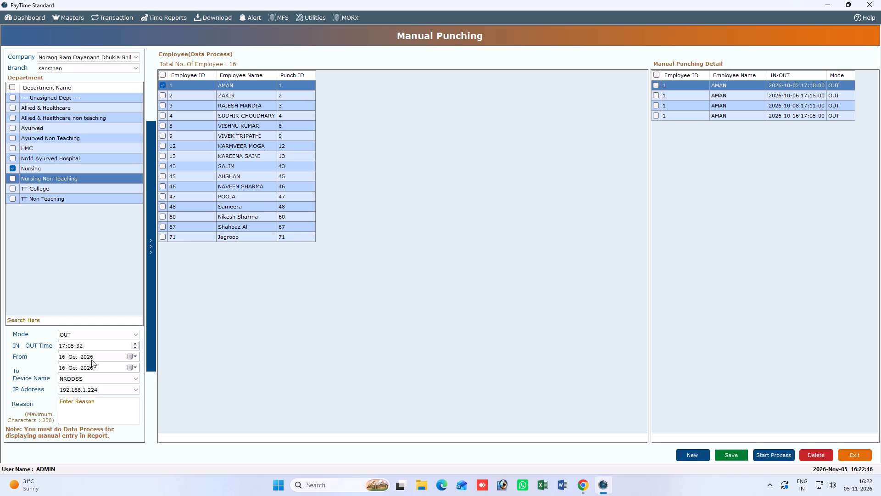
Save a manual OUT punch for the same employee with From and To dates 24-Oct-2026 and time 17:10:05.
{"action": "left_click", "coordinate": [135, 357]}
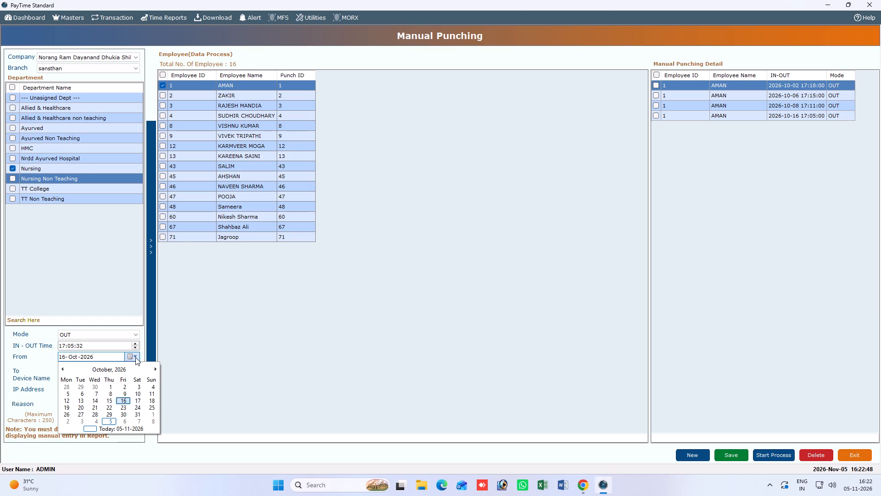
{"action": "left_click", "coordinate": [134, 407]}
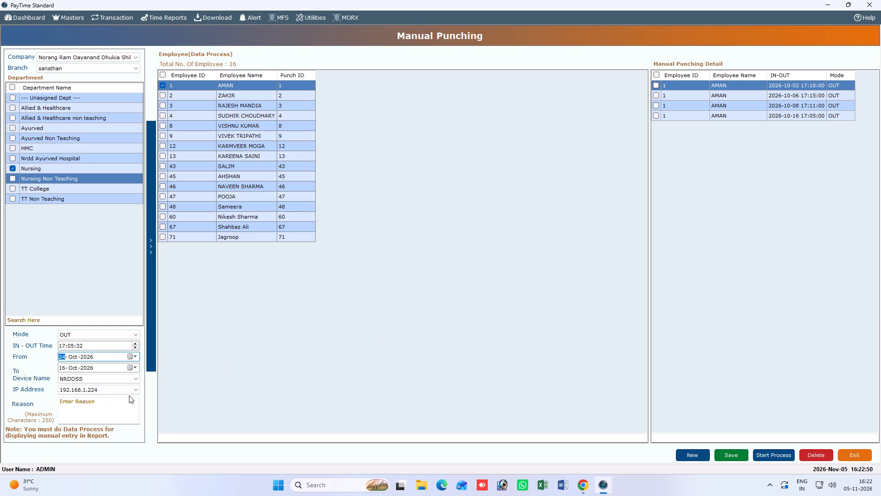
{"action": "left_click", "coordinate": [137, 370]}
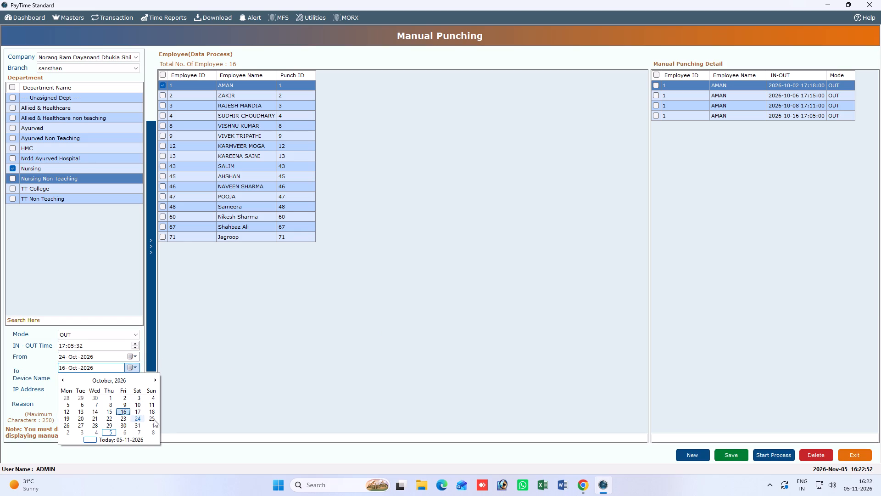
{"action": "left_click", "coordinate": [140, 421]}
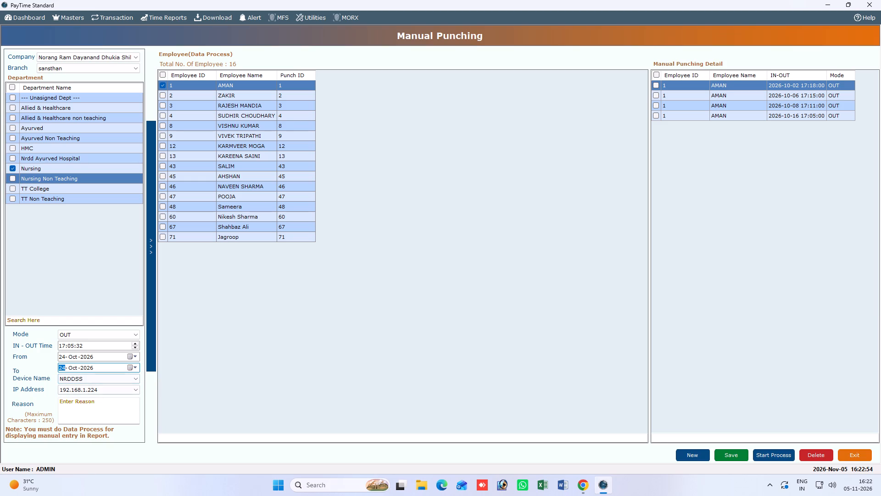
{"action": "left_click", "coordinate": [69, 346]}
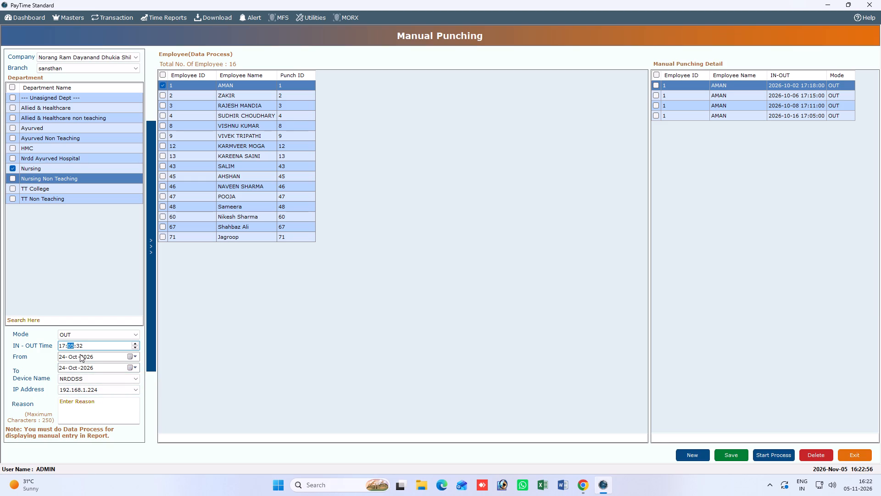
{"action": "type", "text": "10"}
{"action": "key", "text": "Right"}
{"action": "type", "text": "05"}
{"action": "left_click", "coordinate": [738, 456]}
{"action": "key", "text": "Return"}
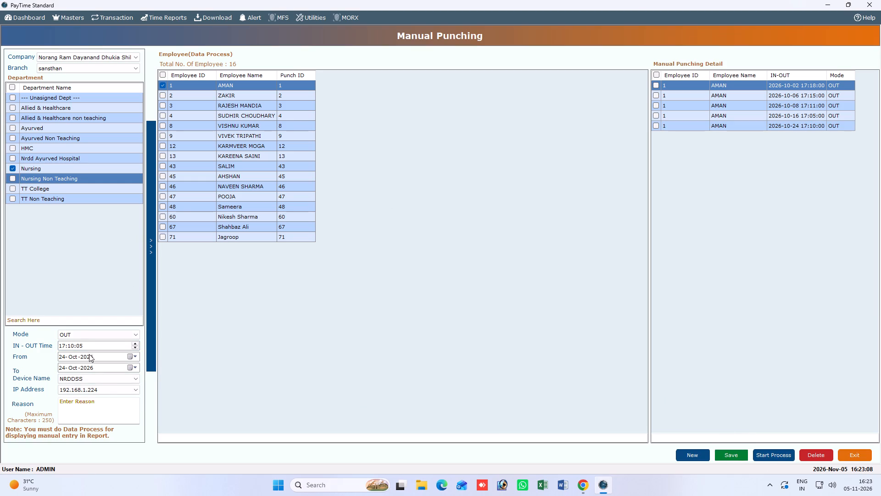
Save a manual OUT punch for the same employee with From and To dates 29-Oct-2026 and time 17:16:11.
{"action": "left_click", "coordinate": [133, 357]}
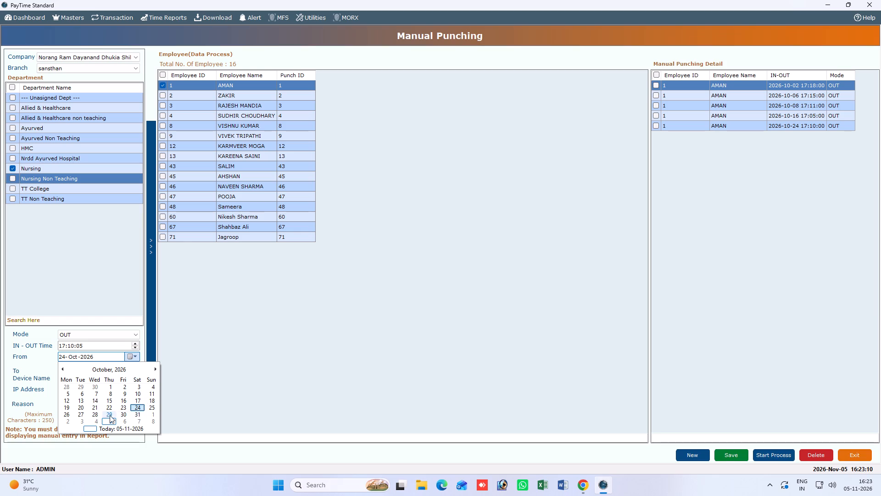
{"action": "left_click", "coordinate": [109, 417]}
{"action": "left_click", "coordinate": [133, 372]}
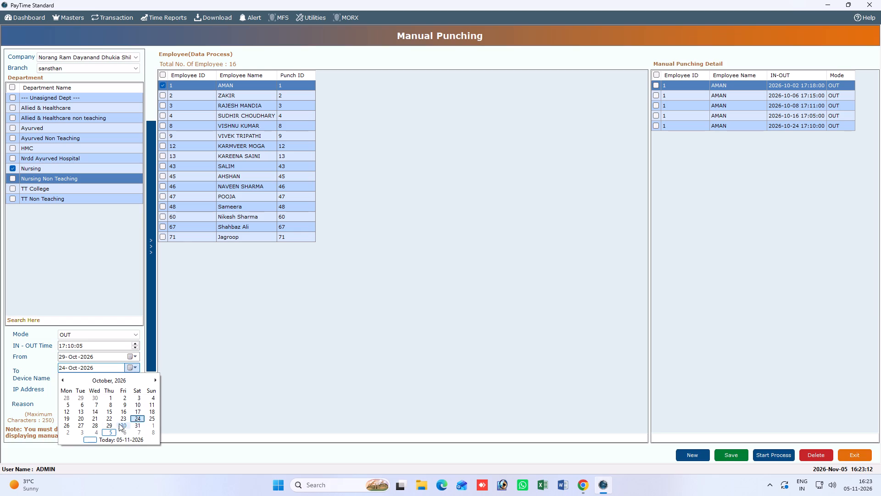
{"action": "left_click", "coordinate": [111, 423]}
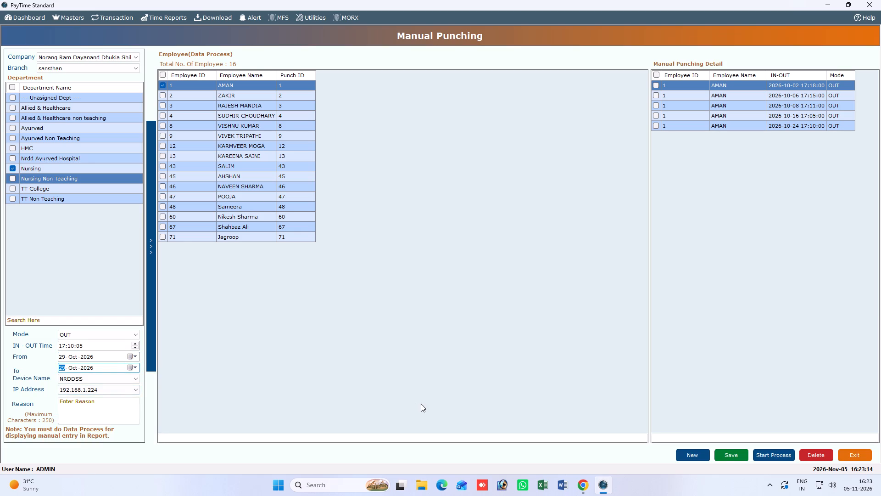
{"action": "left_click", "coordinate": [69, 346]}
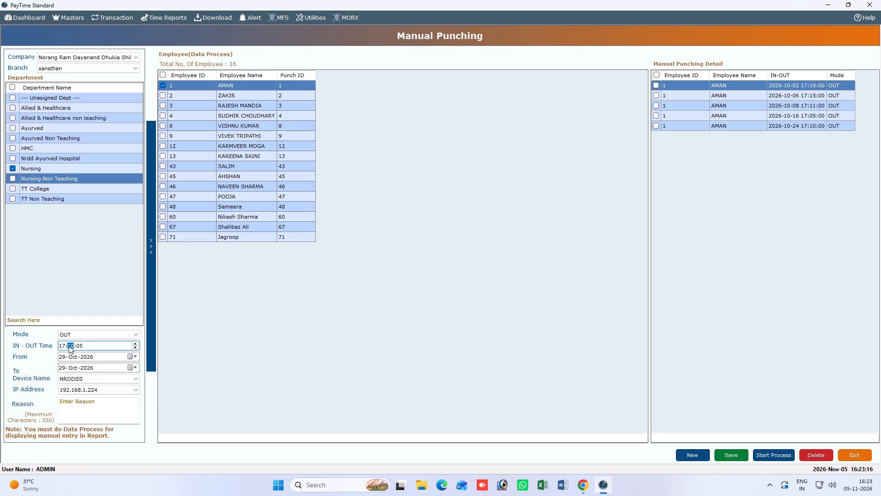
{"action": "type", "text": "16"}
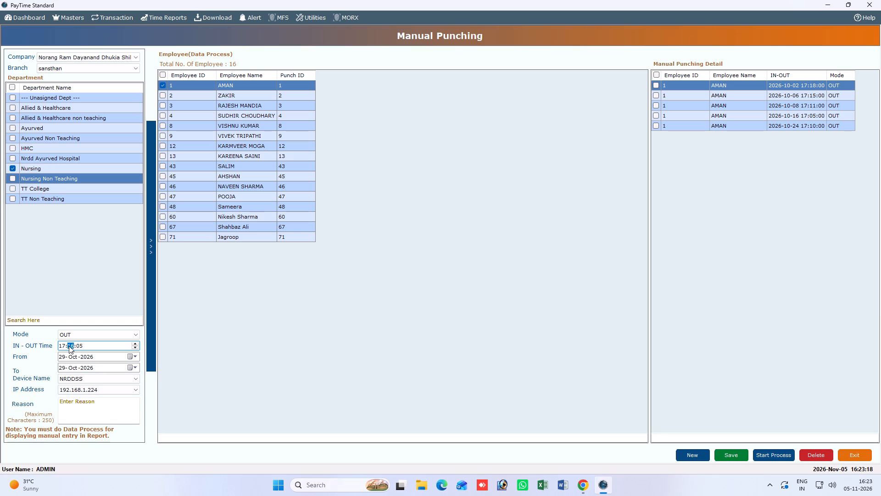
{"action": "left_click", "coordinate": [78, 347]}
{"action": "type", "text": "11"}
{"action": "left_click", "coordinate": [740, 453]}
{"action": "left_click", "coordinate": [458, 273]}
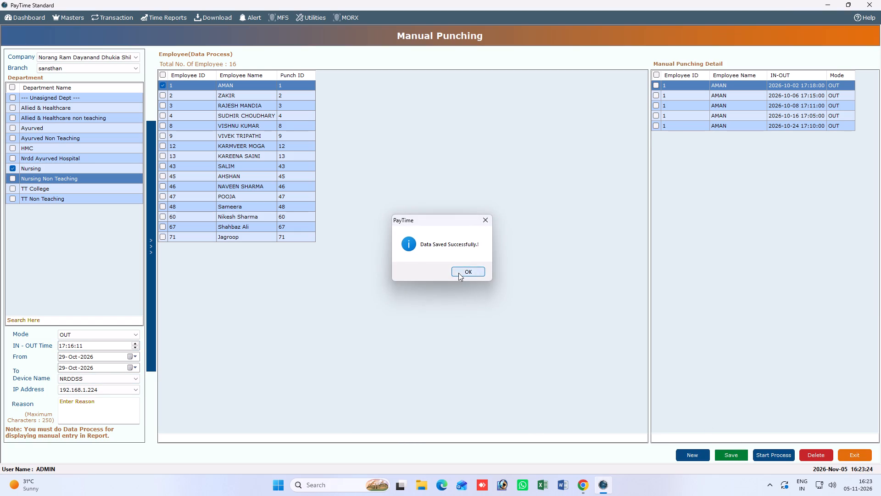
Save a manual IN punch for the same employee with From and To dates 30-Oct-2026 and time 08:57:58.
{"action": "left_click", "coordinate": [62, 356]}
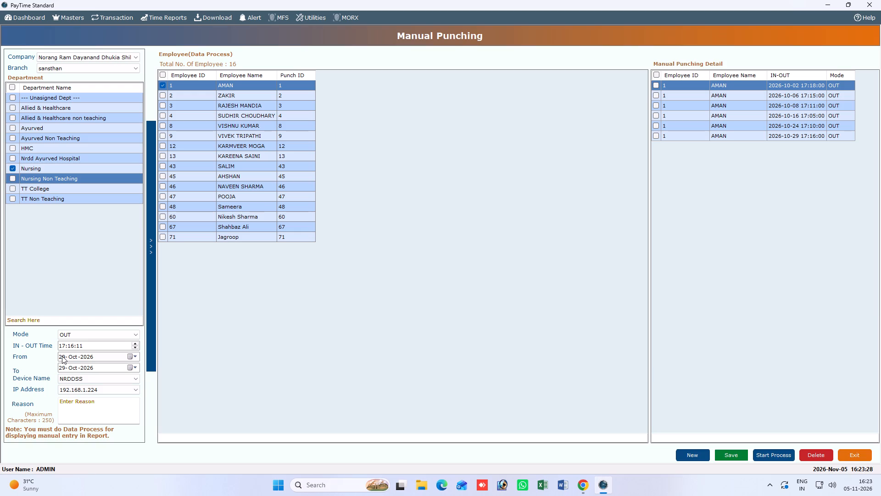
{"action": "left_click", "coordinate": [77, 335]}
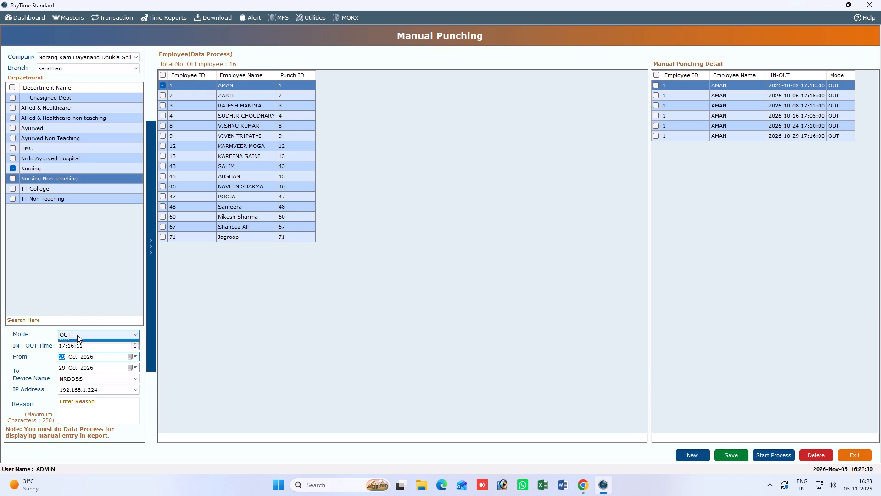
{"action": "left_click", "coordinate": [77, 340]}
{"action": "left_click", "coordinate": [61, 354]}
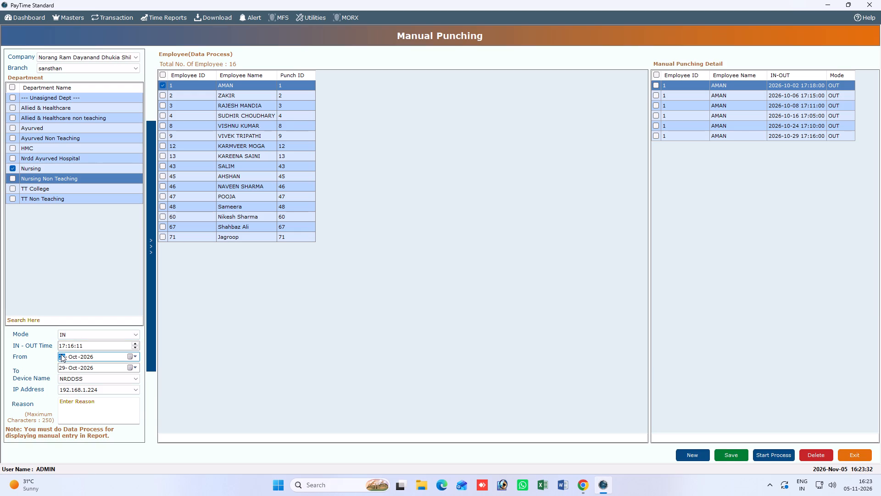
{"action": "type", "text": "30"}
{"action": "left_click", "coordinate": [57, 366]}
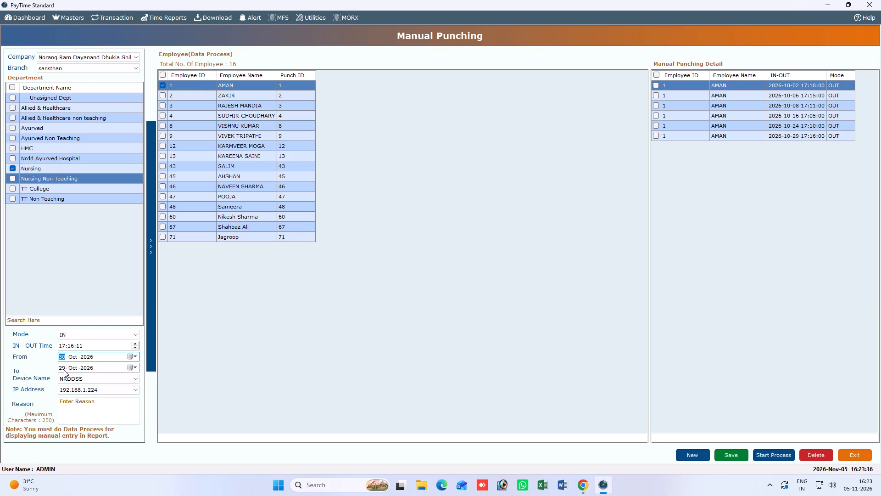
{"action": "left_click", "coordinate": [64, 370]}
{"action": "type", "text": "30"}
{"action": "left_click", "coordinate": [65, 343]}
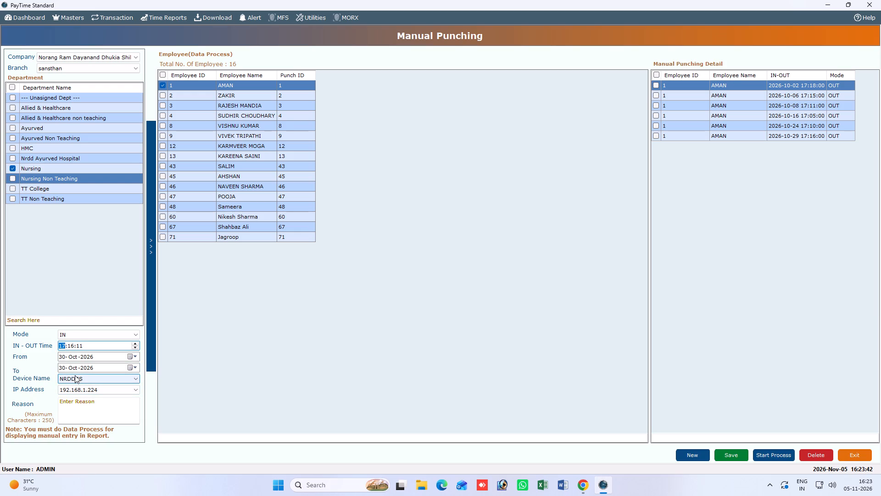
{"action": "type", "text": "09"}
{"action": "type", "text": "08"}
{"action": "key", "text": "Right"}
{"action": "type", "text": "57"}
{"action": "key", "text": "Right"}
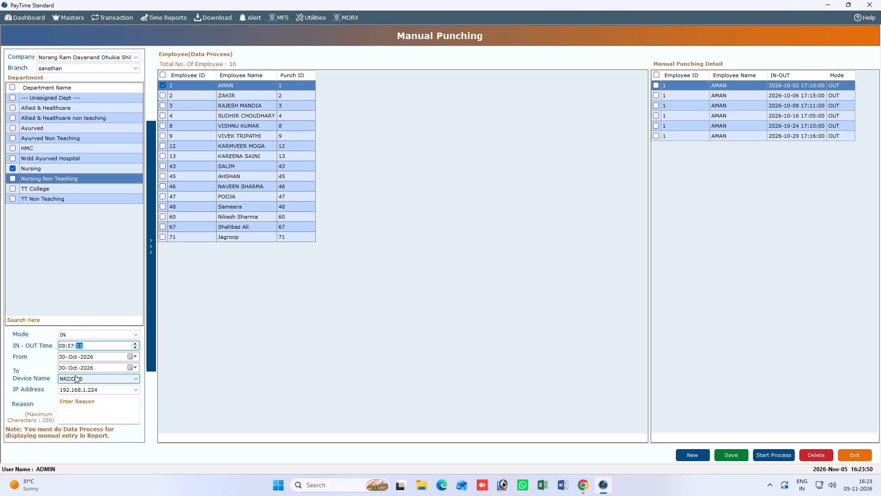
{"action": "type", "text": "58"}
{"action": "left_click", "coordinate": [735, 457]}
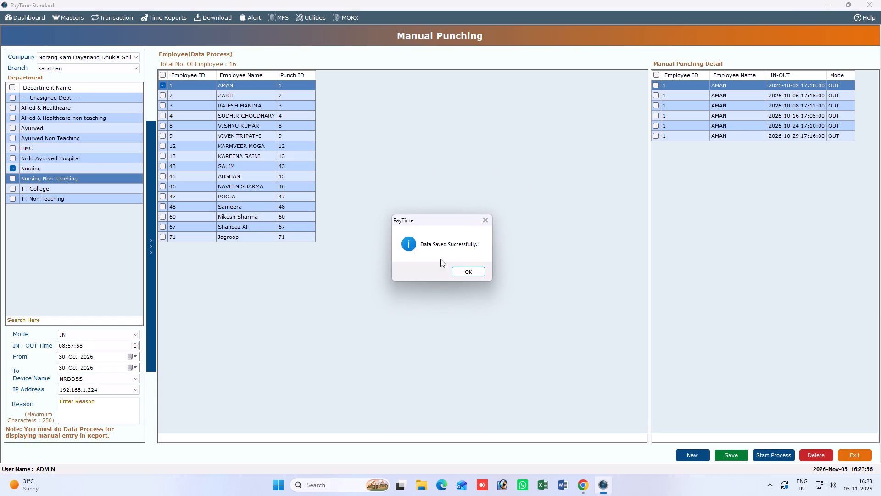
{"action": "left_click", "coordinate": [457, 271]}
Save a manual OUT punch for the same employee and date, 30-Oct-2026, with time 17:02:11.
{"action": "left_click", "coordinate": [67, 336]}
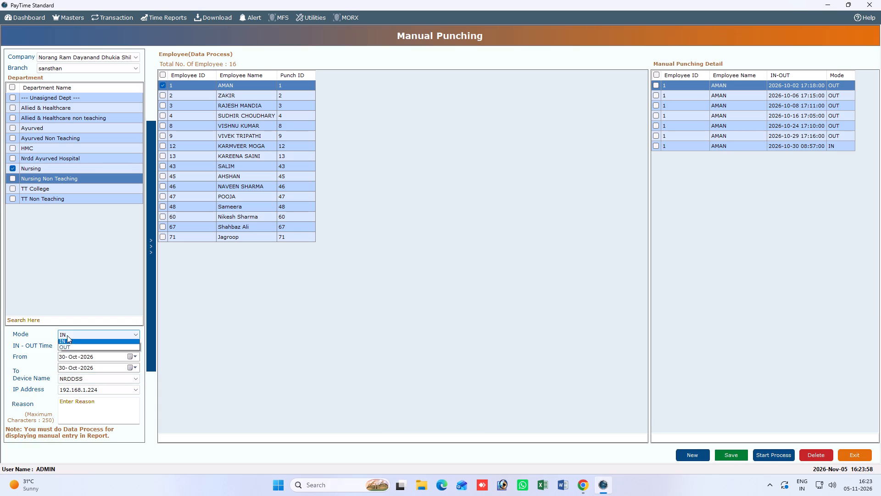
{"action": "left_click", "coordinate": [67, 350]}
{"action": "left_click", "coordinate": [64, 346]}
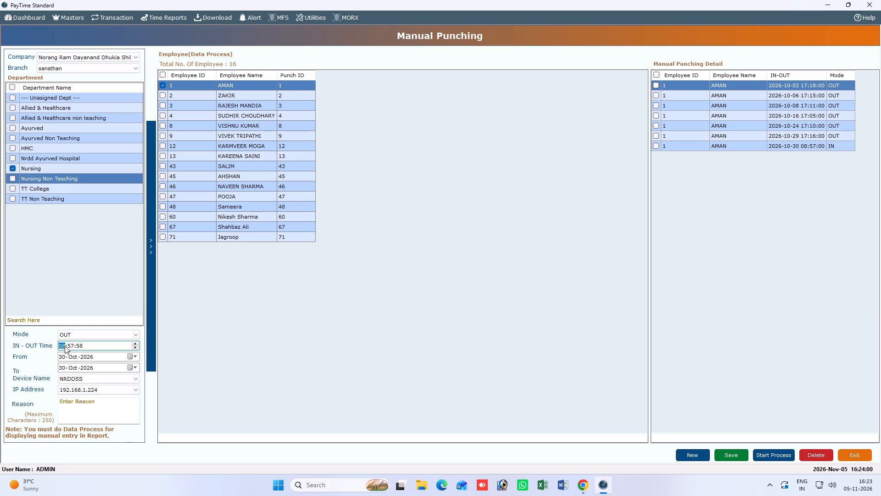
{"action": "type", "text": "17"}
{"action": "key", "text": "Right"}
{"action": "type", "text": "02"}
{"action": "key", "text": "Right"}
{"action": "type", "text": "11"}
{"action": "left_click", "coordinate": [745, 458]}
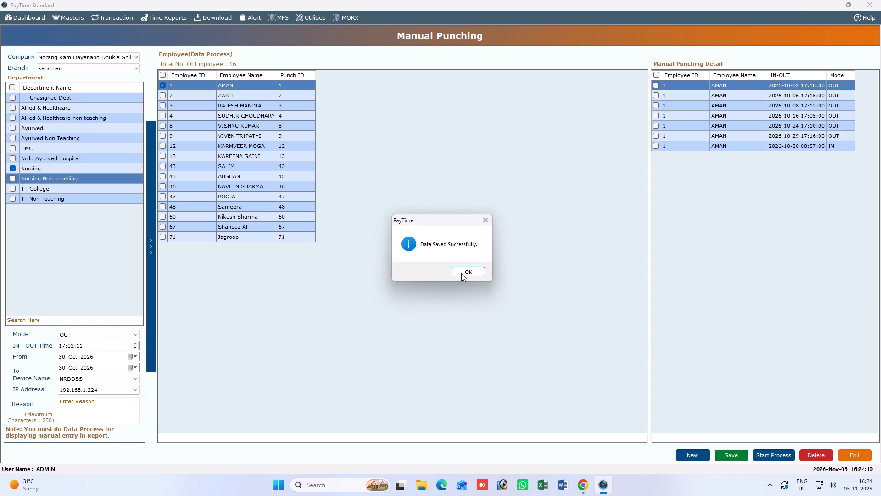
{"action": "left_click", "coordinate": [461, 273]}
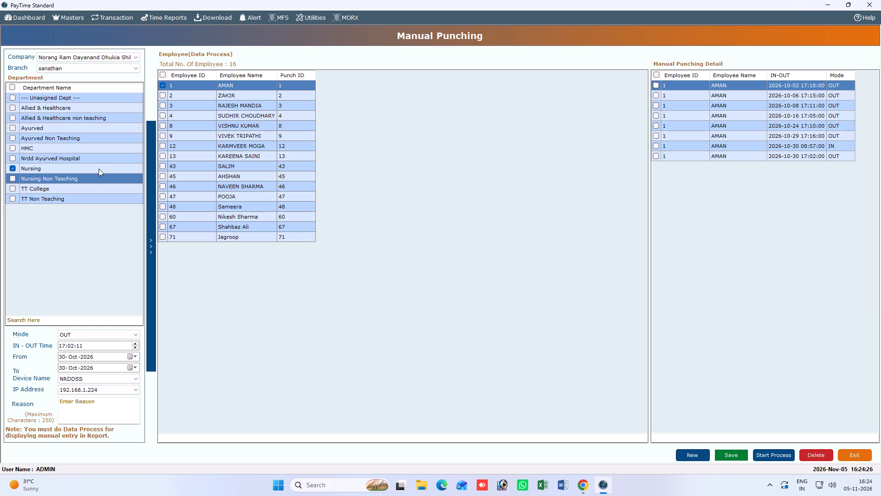
Switch the department selection from Nursing to Nursing Non Teaching.
{"action": "left_click", "coordinate": [11, 167]}
{"action": "left_click", "coordinate": [11, 179]}
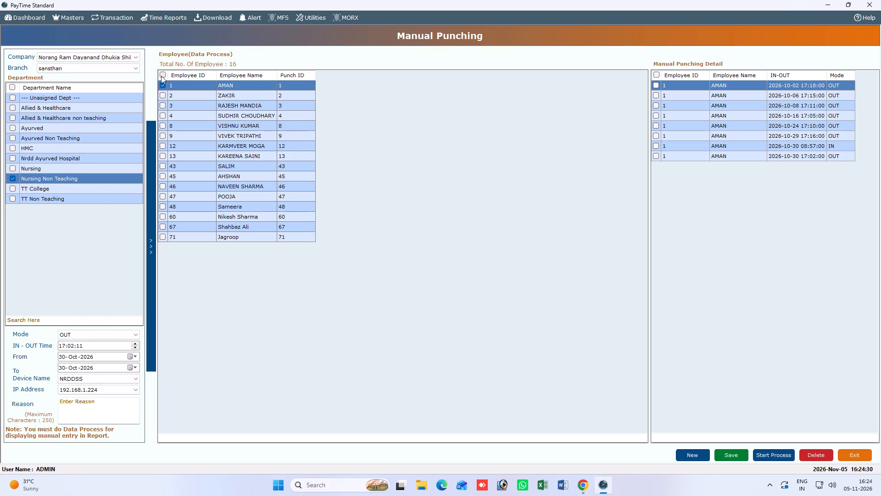
Save a manual OUT punch for only the first listed Nursing Non Teaching employee, with From and To dates 02-Oct-2026 and time 17:06:11.
{"action": "double_click", "coordinate": [162, 74]}
{"action": "left_click", "coordinate": [162, 87]}
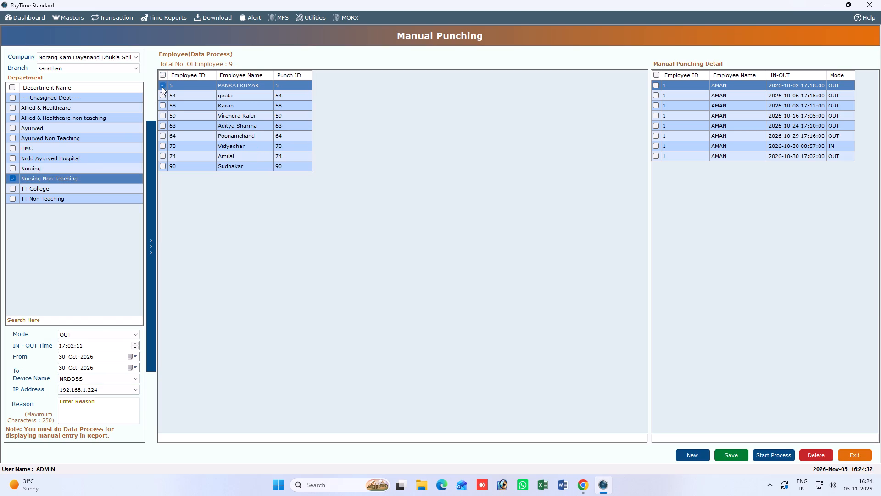
{"action": "left_click", "coordinate": [85, 337]}
{"action": "left_click", "coordinate": [85, 347]}
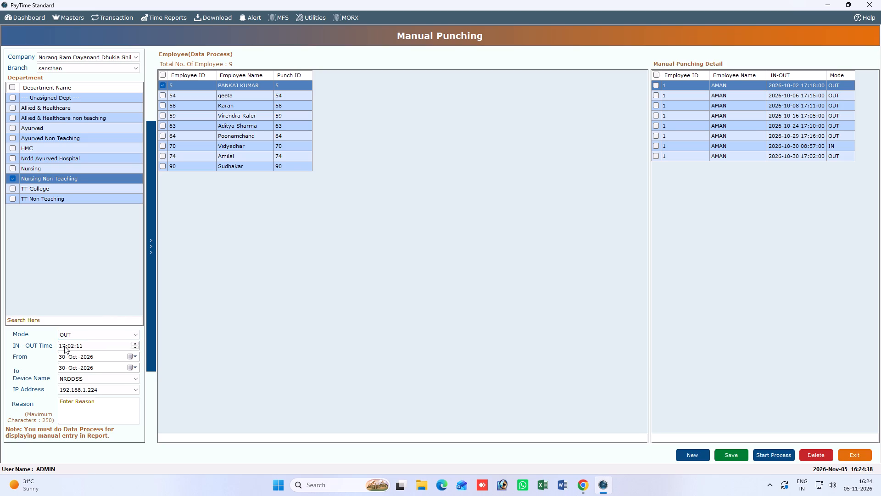
{"action": "left_click", "coordinate": [64, 346]}
{"action": "left_click", "coordinate": [74, 347]}
{"action": "type", "text": "06"}
{"action": "left_click", "coordinate": [78, 346]}
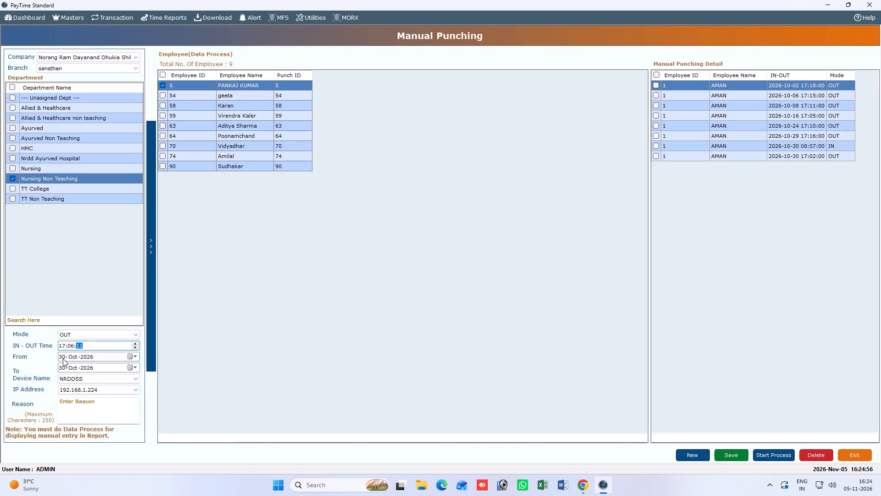
{"action": "left_click", "coordinate": [63, 359]}
{"action": "type", "text": "02"}
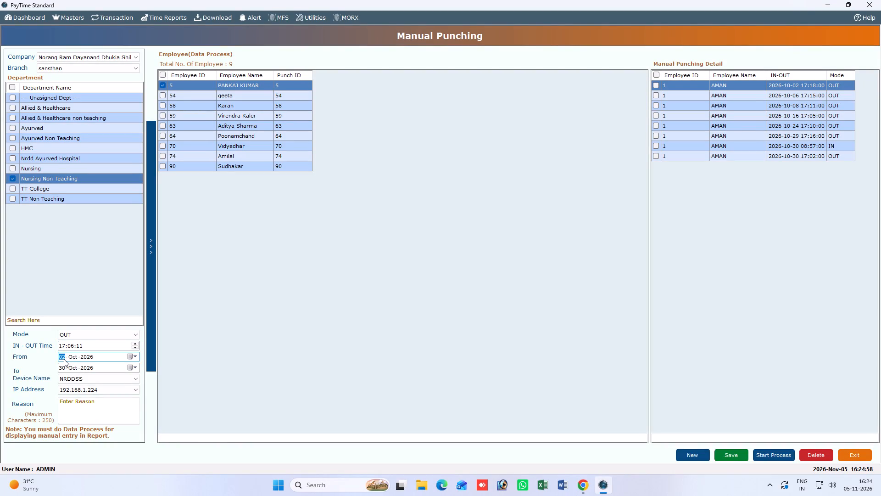
{"action": "key", "text": "Tab"}
{"action": "type", "text": "02"}
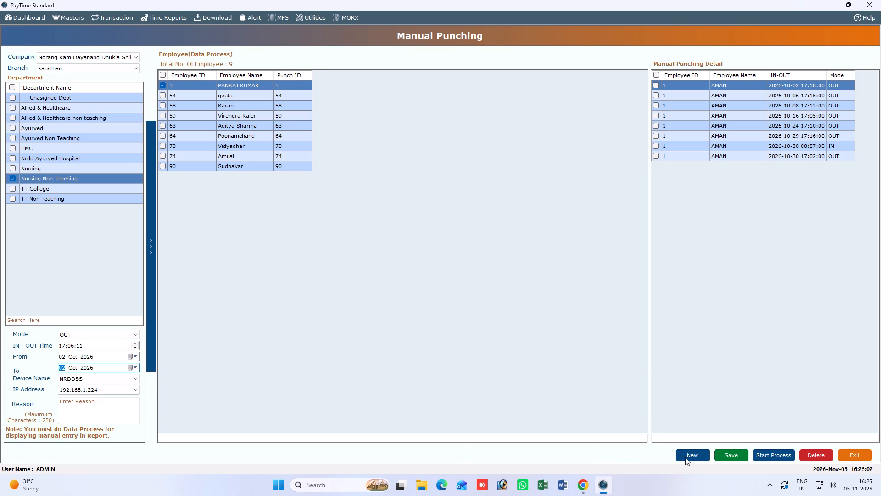
{"action": "left_click", "coordinate": [728, 453]}
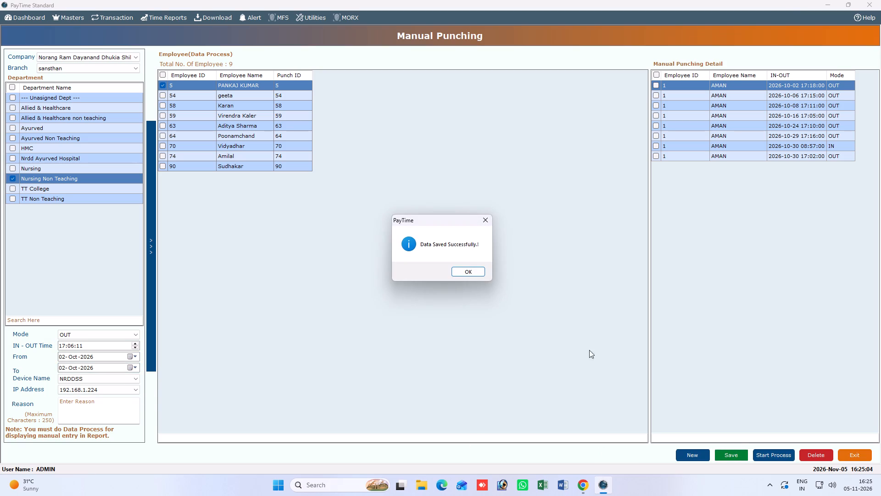
{"action": "left_click", "coordinate": [460, 271]}
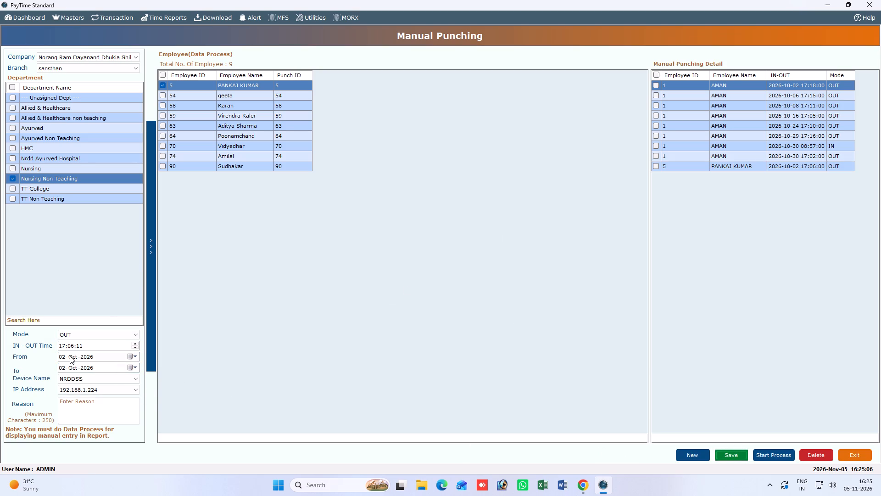
Save a manual OUT punch for the same Nursing Non Teaching employee with From and To dates 19-Oct-2026 and time 17:13:26.
{"action": "left_click", "coordinate": [62, 354]}
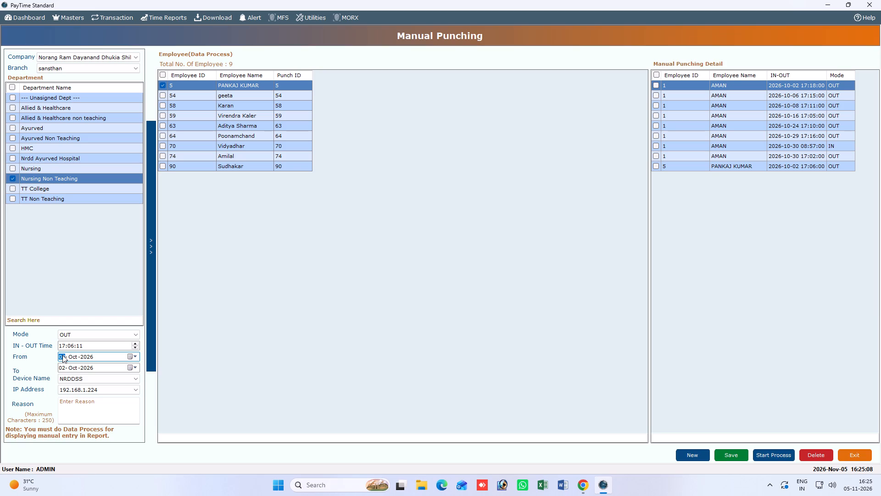
{"action": "type", "text": "19"}
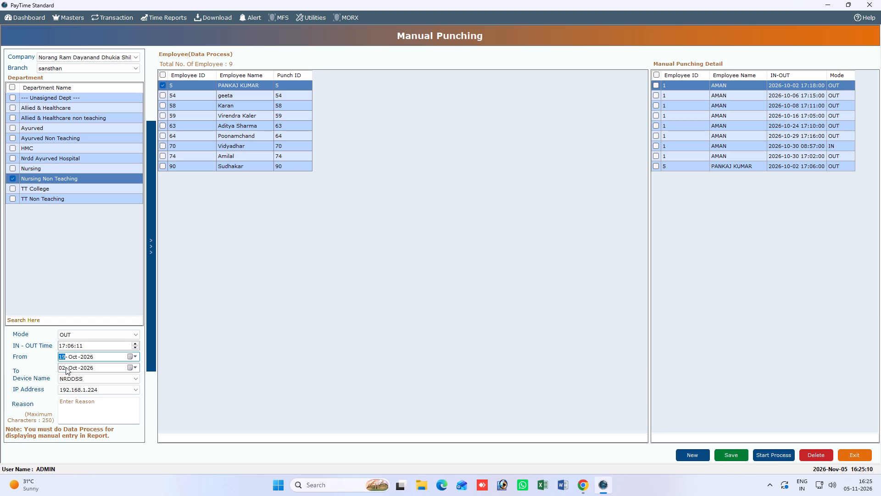
{"action": "left_click", "coordinate": [66, 367]}
{"action": "type", "text": "19"}
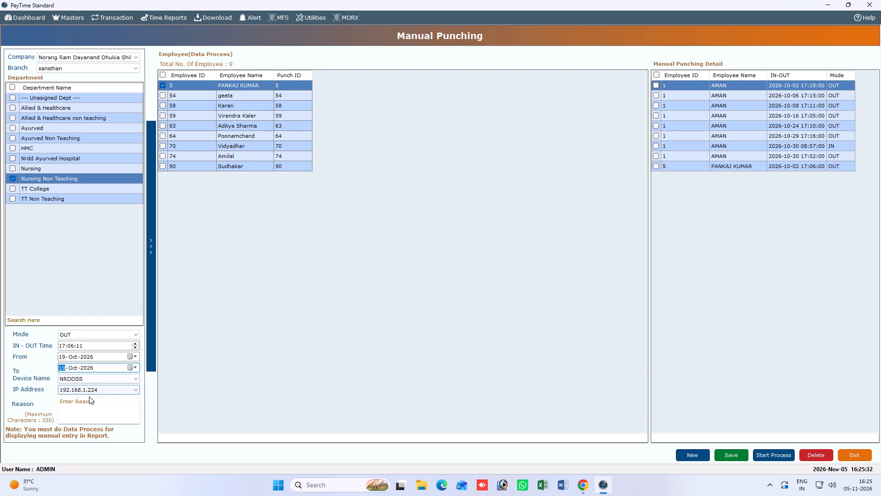
{"action": "left_click", "coordinate": [69, 344]}
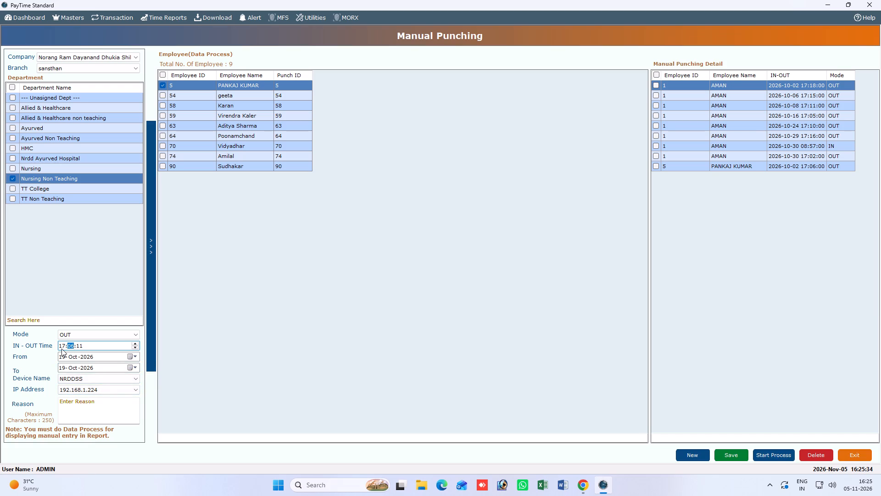
{"action": "type", "text": "13"}
{"action": "left_click", "coordinate": [85, 348]}
{"action": "type", "text": "26"}
{"action": "left_click", "coordinate": [739, 455]}
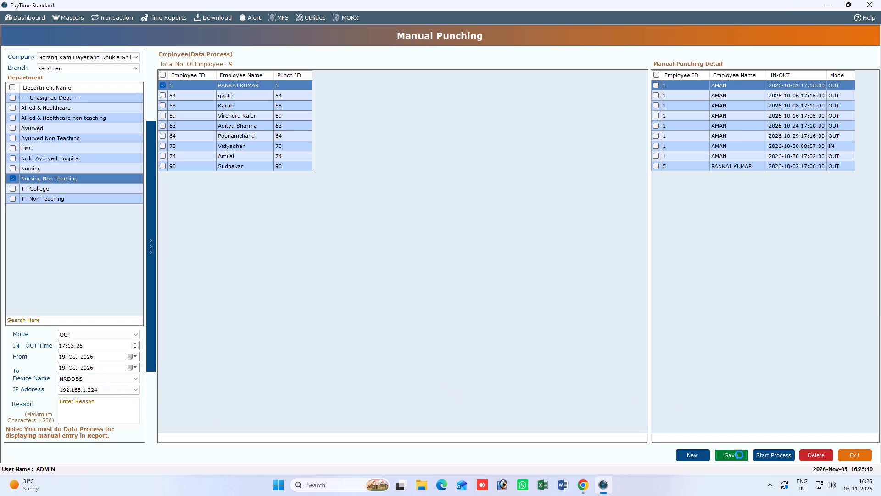
Save a manual OUT punch for the same Nursing Non Teaching employee with From and To dates 29-Oct-2026 and time 17:22:37.
{"action": "left_click", "coordinate": [465, 275]}
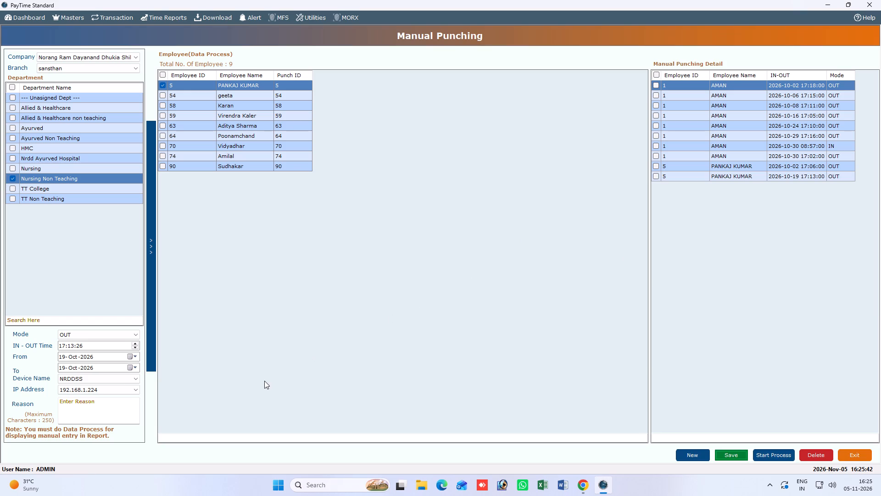
{"action": "left_click", "coordinate": [61, 354]}
{"action": "type", "text": "29"}
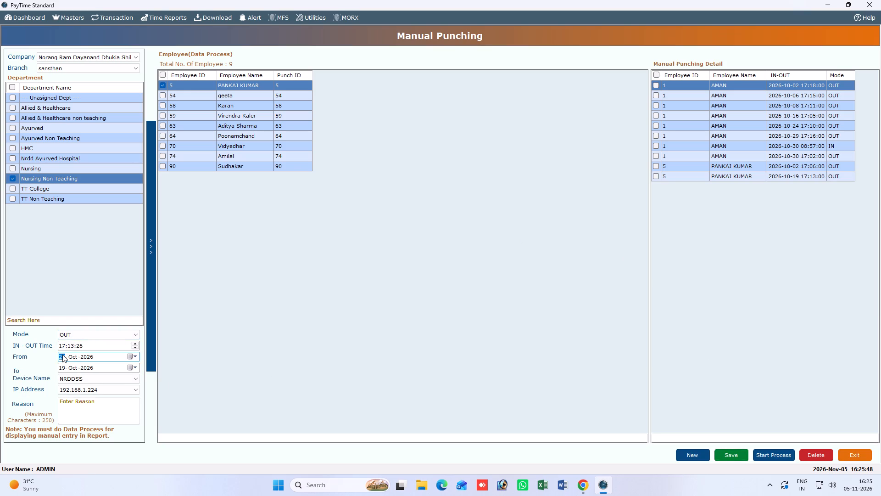
{"action": "key", "text": "Tab"}
{"action": "type", "text": "29"}
{"action": "key", "text": "Tab"}
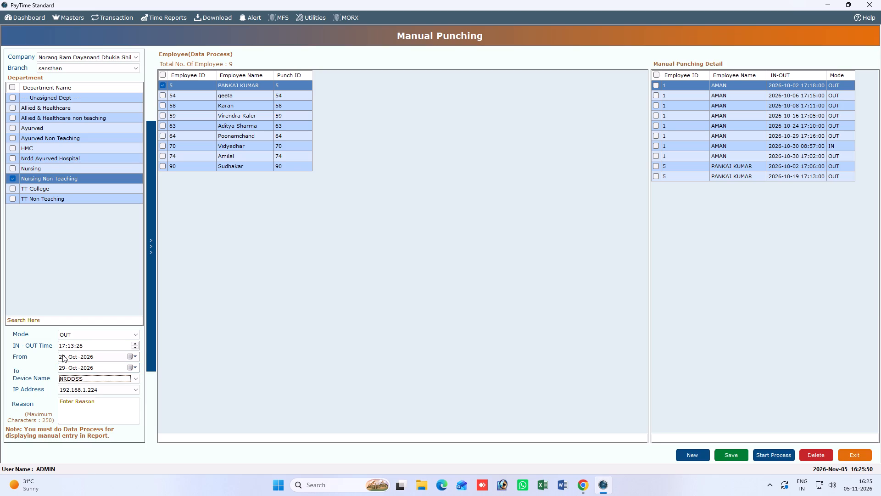
{"action": "left_click", "coordinate": [70, 344]}
{"action": "type", "text": "22"}
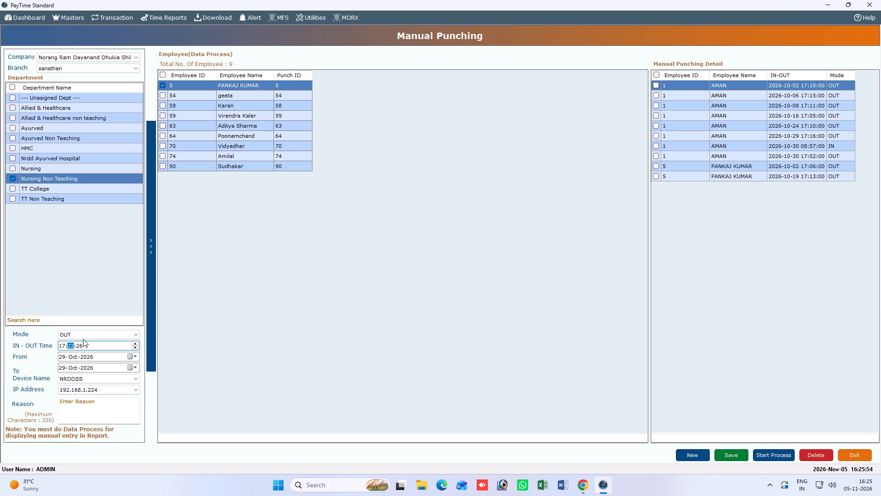
{"action": "left_click", "coordinate": [78, 343]}
{"action": "type", "text": "37"}
{"action": "left_click", "coordinate": [728, 456]}
{"action": "left_click", "coordinate": [455, 268]}
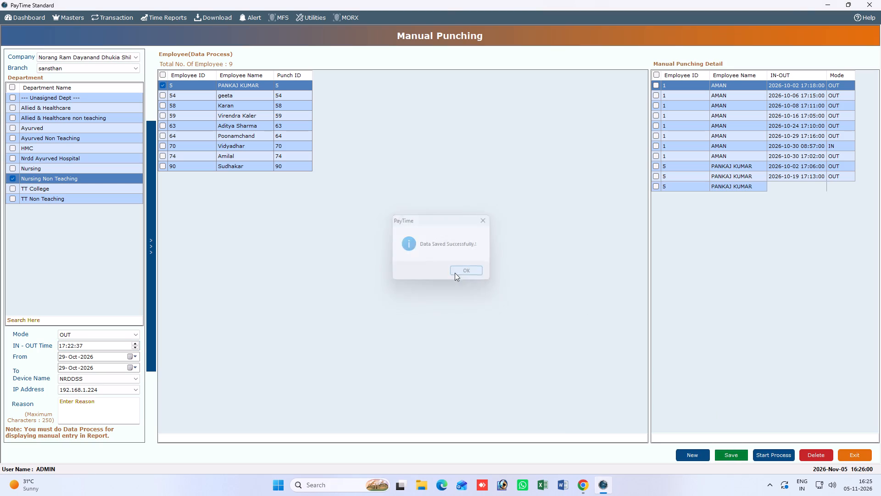
Run the data process on the manual punches of the selected Nursing Non Teaching employee.
{"action": "left_click", "coordinate": [768, 451]}
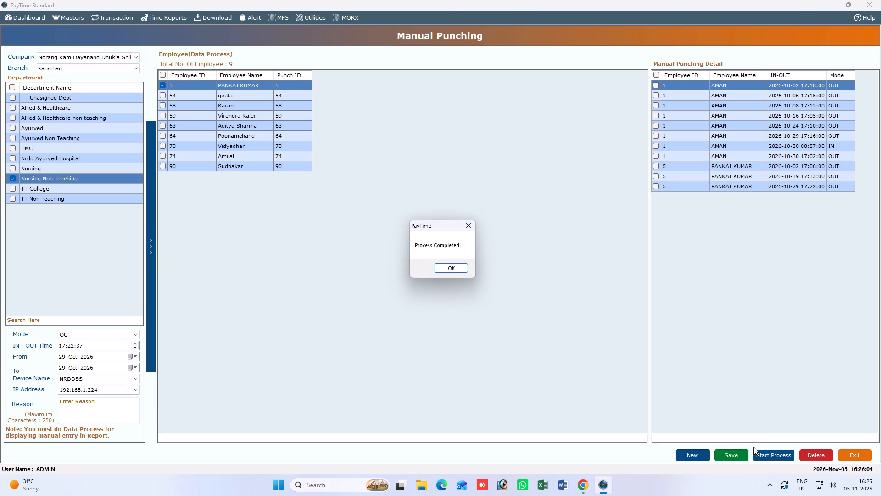
{"action": "left_click", "coordinate": [462, 270]}
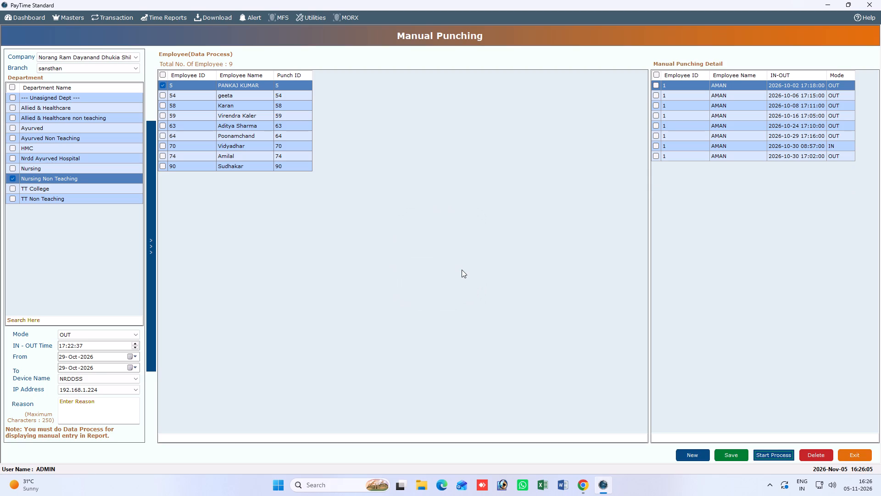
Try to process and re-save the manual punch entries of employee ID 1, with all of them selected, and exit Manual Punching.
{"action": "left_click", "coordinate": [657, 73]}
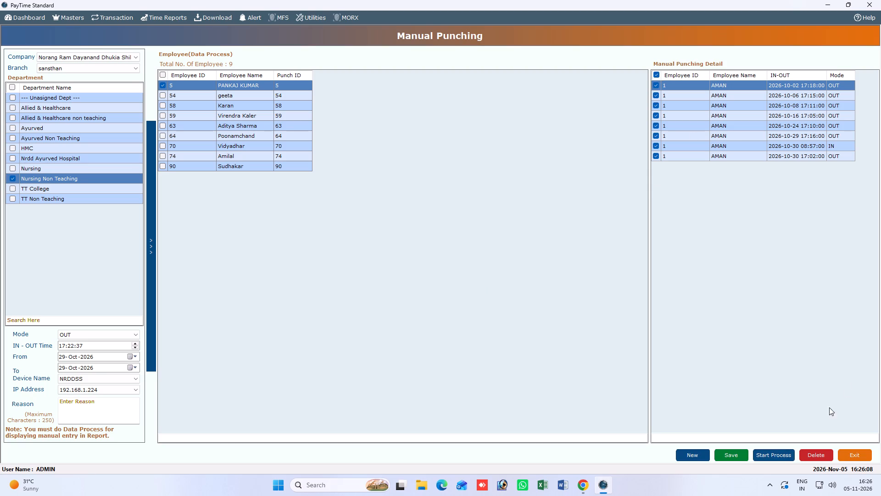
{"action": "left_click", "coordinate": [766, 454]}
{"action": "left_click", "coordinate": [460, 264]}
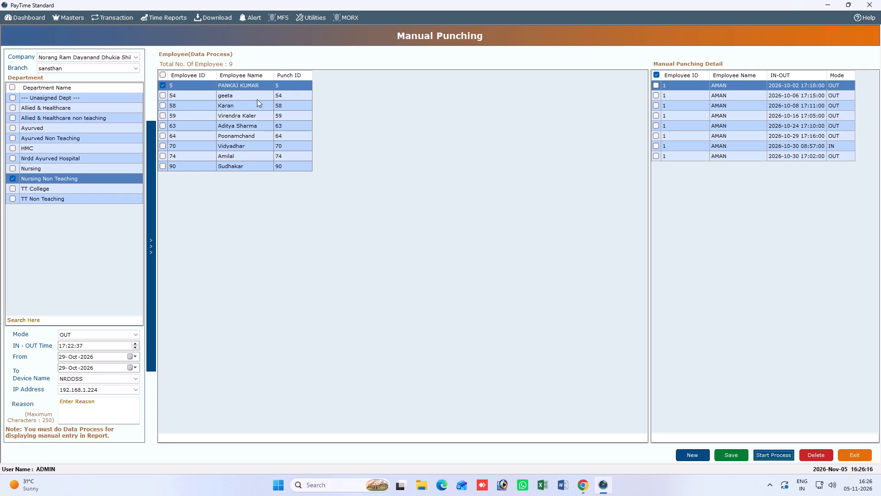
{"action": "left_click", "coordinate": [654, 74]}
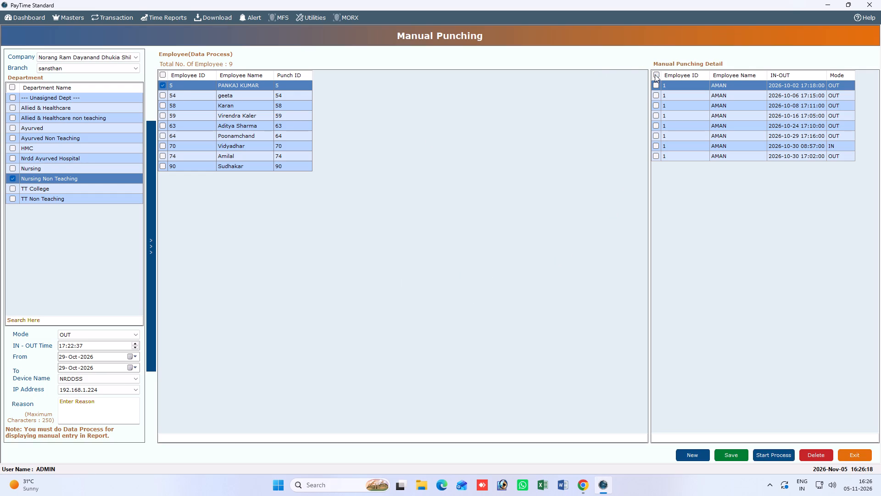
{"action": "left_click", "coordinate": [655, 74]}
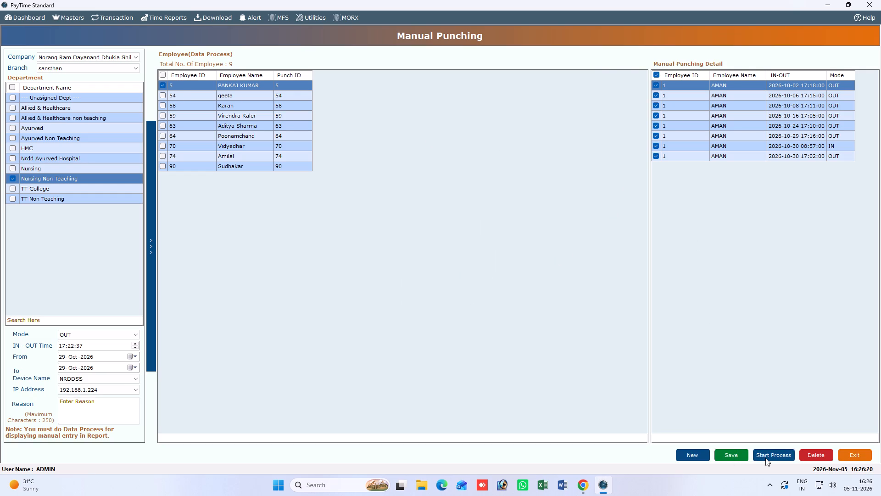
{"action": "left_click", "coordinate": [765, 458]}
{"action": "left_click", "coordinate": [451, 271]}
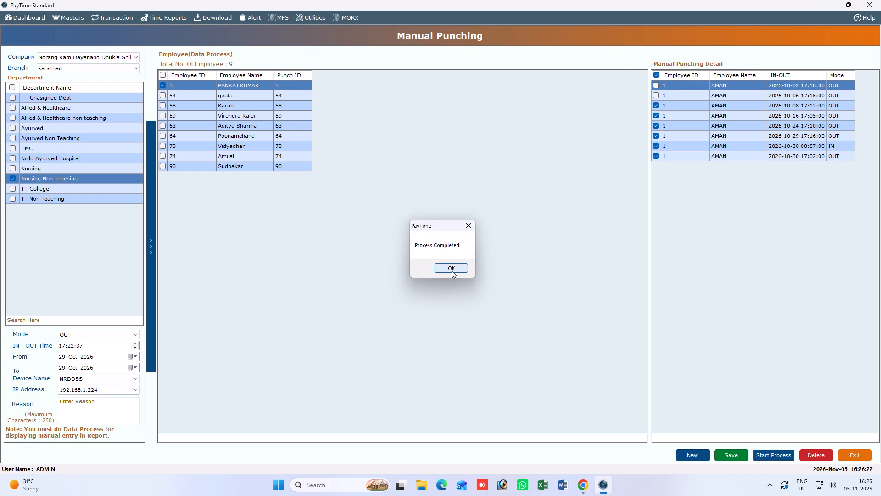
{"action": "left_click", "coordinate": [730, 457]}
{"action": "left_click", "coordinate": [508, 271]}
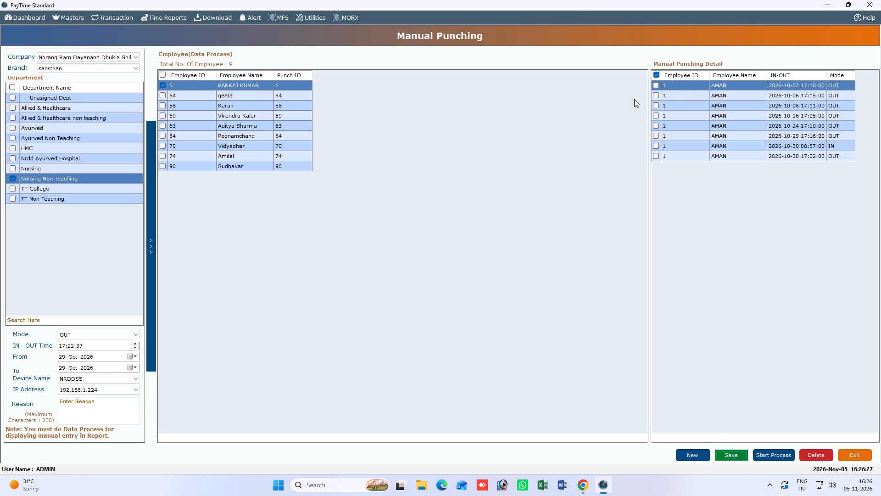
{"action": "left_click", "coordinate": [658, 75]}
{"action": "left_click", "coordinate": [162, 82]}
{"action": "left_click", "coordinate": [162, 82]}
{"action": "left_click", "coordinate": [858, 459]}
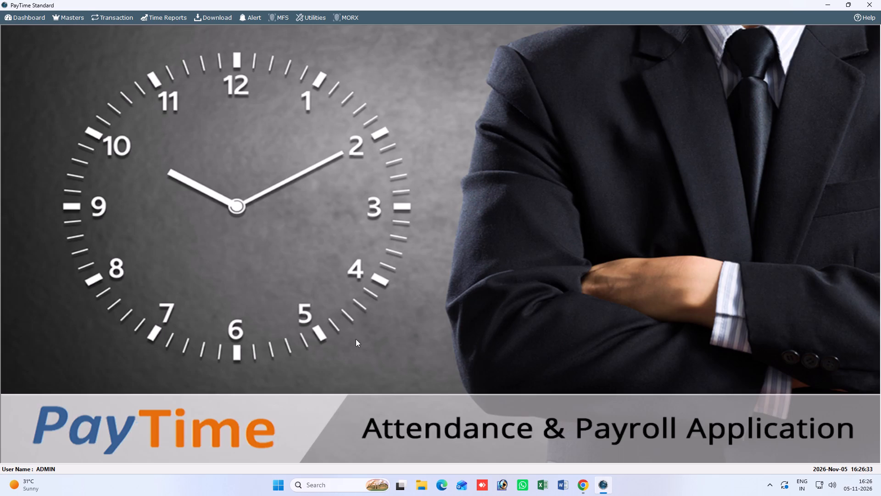
Preview the Oct-2026 Monthly Working Duration Report for only employee IDs 1 and 5 from the Nursing and Nursing Non Teaching departments.
{"action": "left_click", "coordinate": [76, 20]}
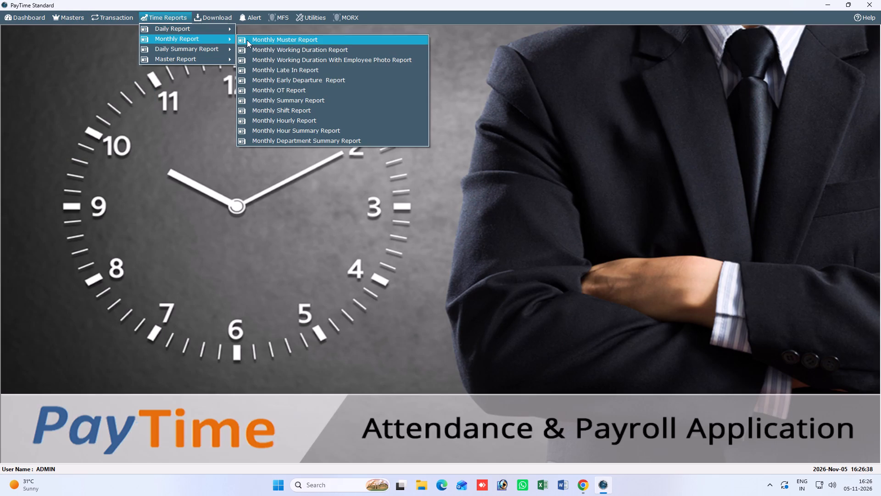
{"action": "left_click", "coordinate": [280, 46]}
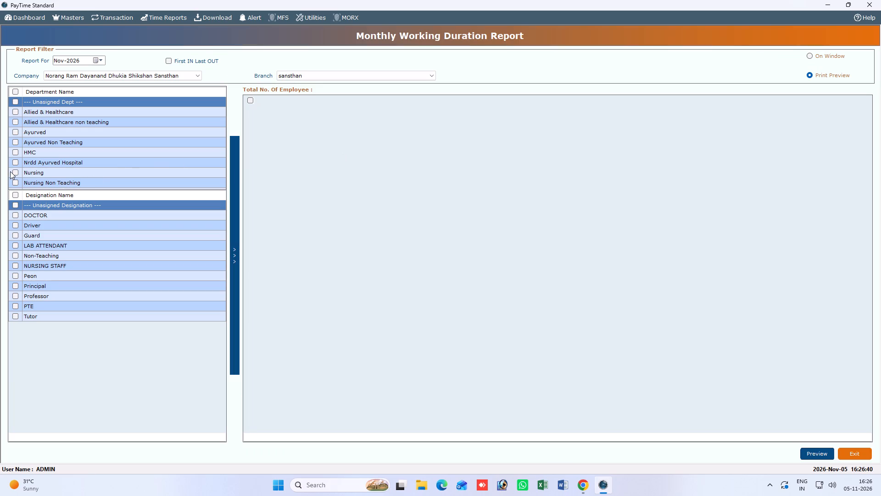
{"action": "left_click", "coordinate": [14, 175]}
{"action": "left_click", "coordinate": [15, 182]}
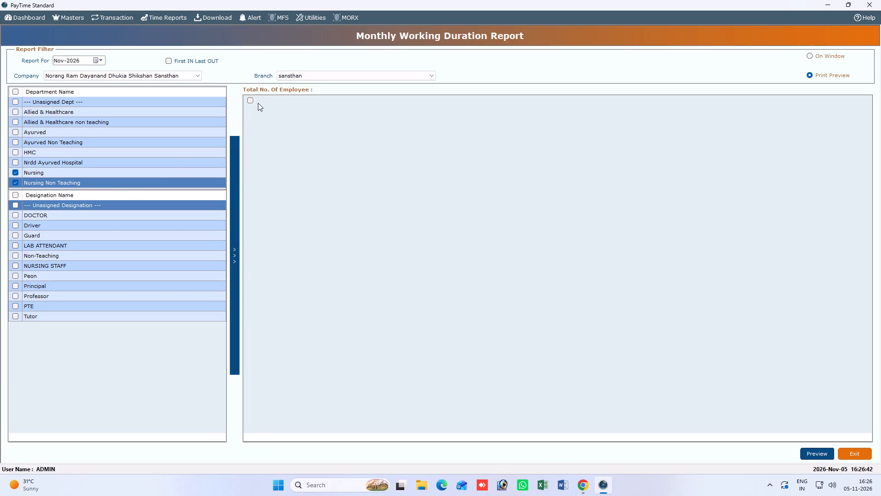
{"action": "left_click", "coordinate": [249, 99]}
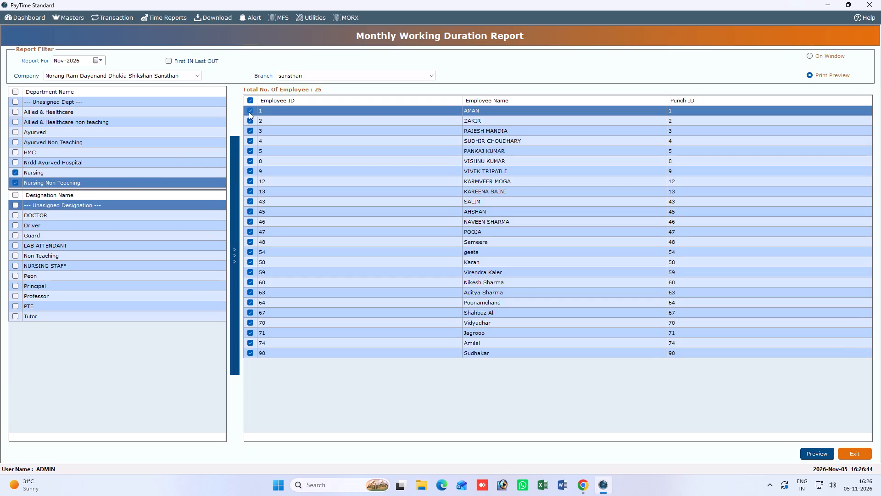
{"action": "left_click", "coordinate": [250, 101]}
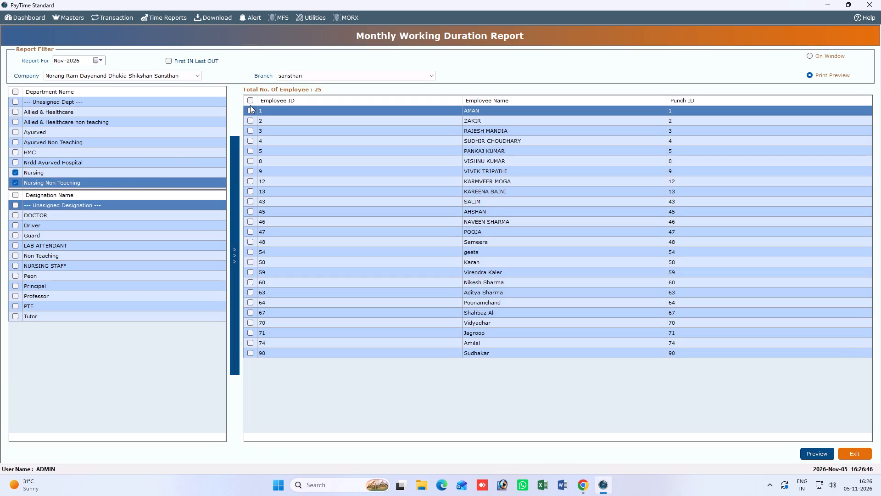
{"action": "left_click", "coordinate": [250, 105]}
{"action": "left_click", "coordinate": [250, 110]}
{"action": "left_click", "coordinate": [246, 159]}
{"action": "left_click", "coordinate": [249, 151]}
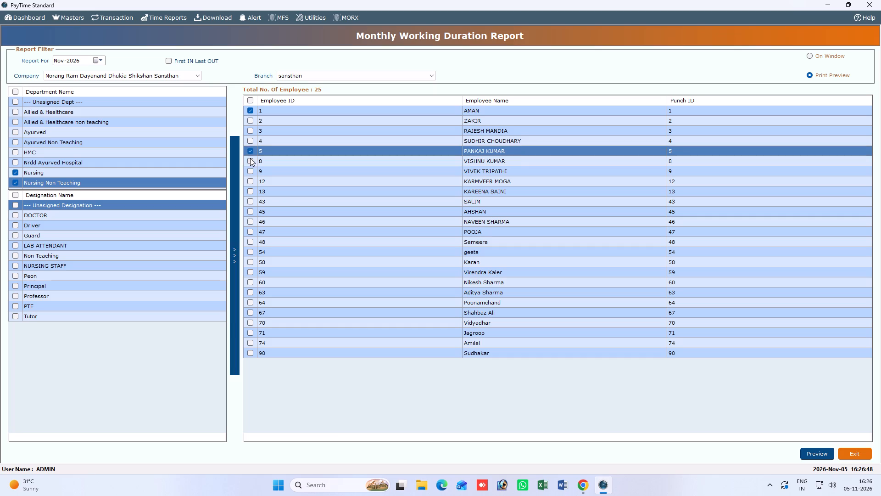
{"action": "left_click", "coordinate": [250, 158]}
{"action": "left_click", "coordinate": [248, 158]}
{"action": "left_click", "coordinate": [100, 59]}
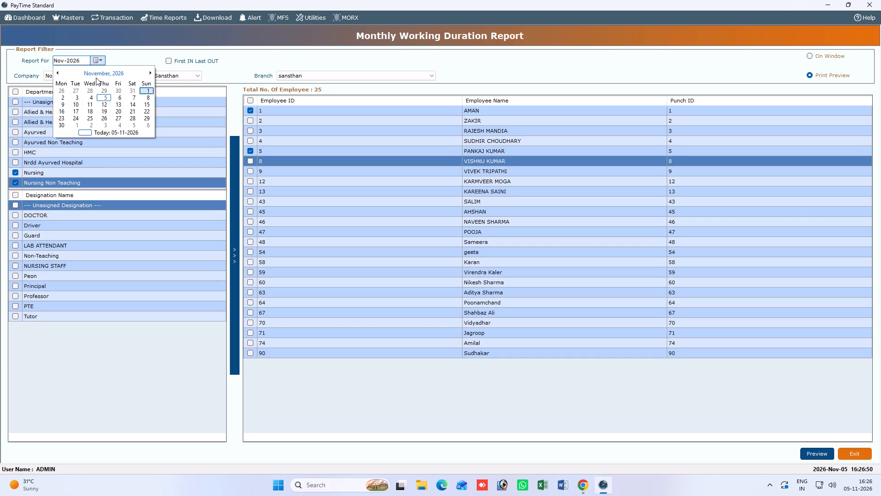
{"action": "left_click", "coordinate": [58, 73]}
{"action": "left_click", "coordinate": [136, 53]}
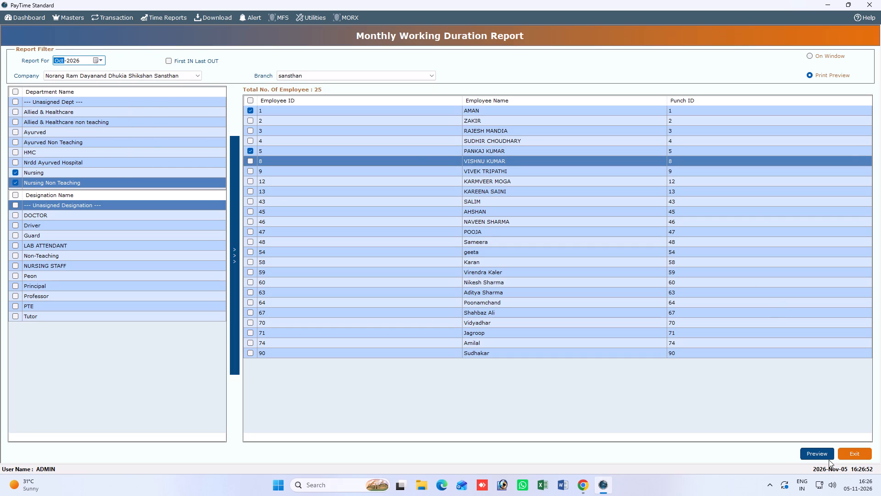
{"action": "left_click", "coordinate": [827, 460]}
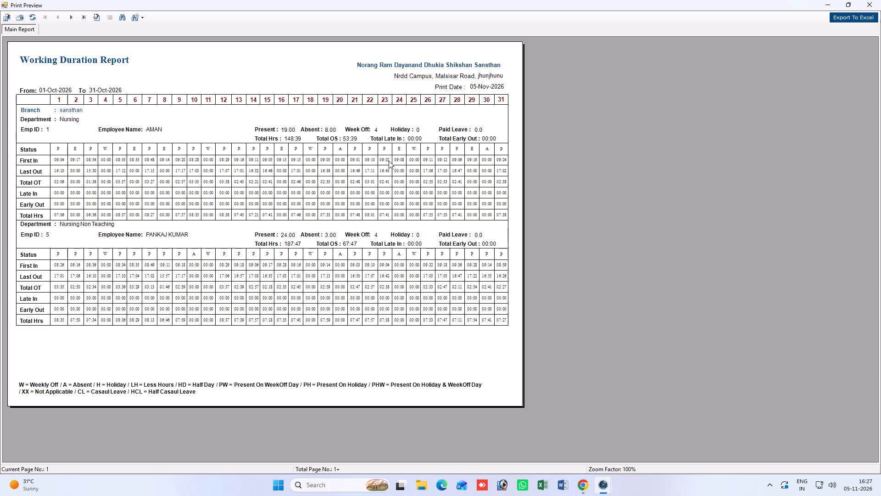
{"action": "left_click", "coordinate": [880, 0]}
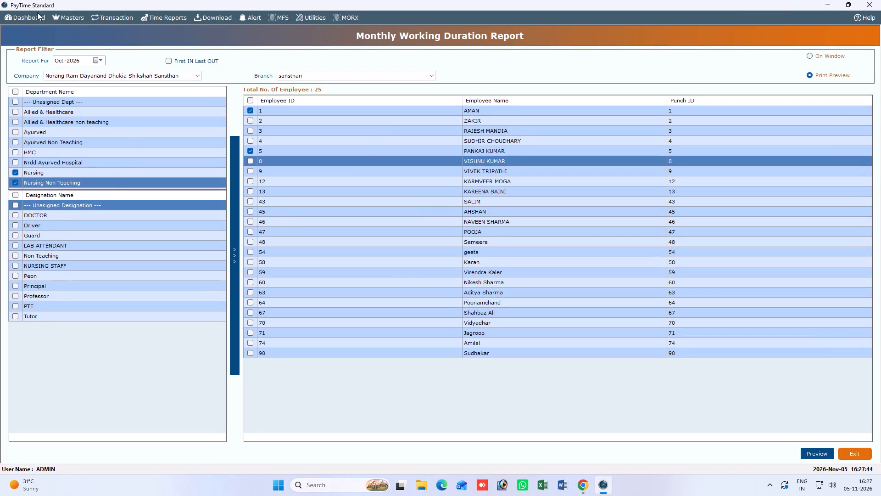
Open Manual Punching, select only employee ID 1 from the Nursing department, and try to save the default manual punch.
{"action": "left_click", "coordinate": [61, 12]}
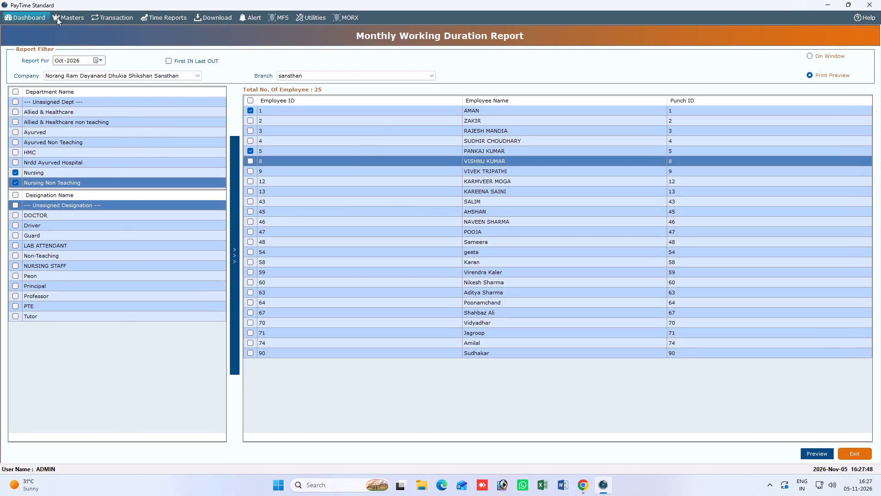
{"action": "left_click", "coordinate": [115, 28]}
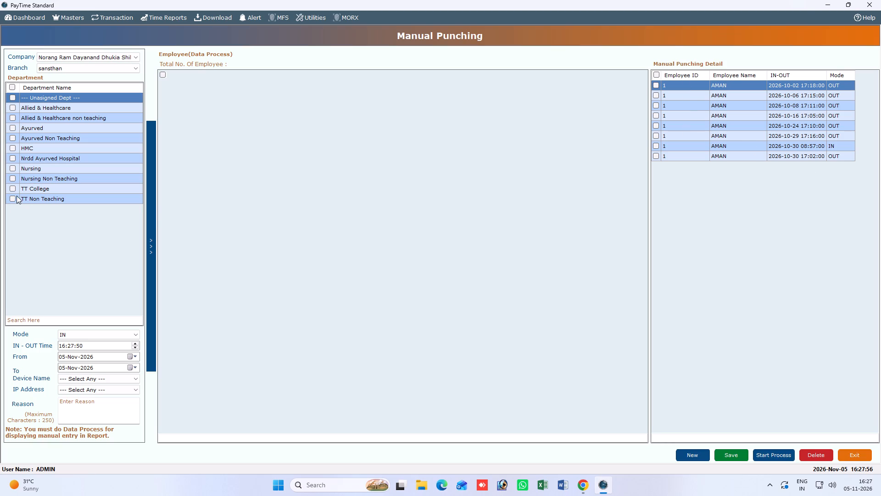
{"action": "left_click", "coordinate": [13, 168]}
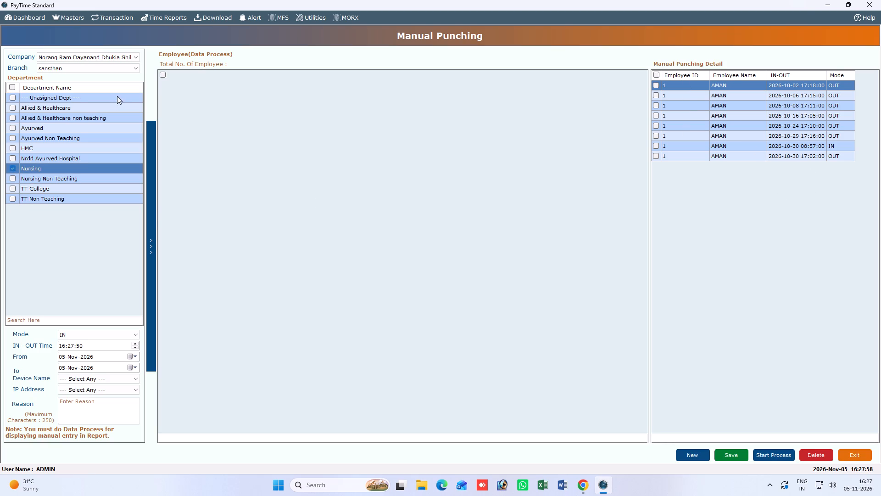
{"action": "left_click", "coordinate": [159, 77]}
{"action": "double_click", "coordinate": [162, 73]}
{"action": "left_click", "coordinate": [162, 73]}
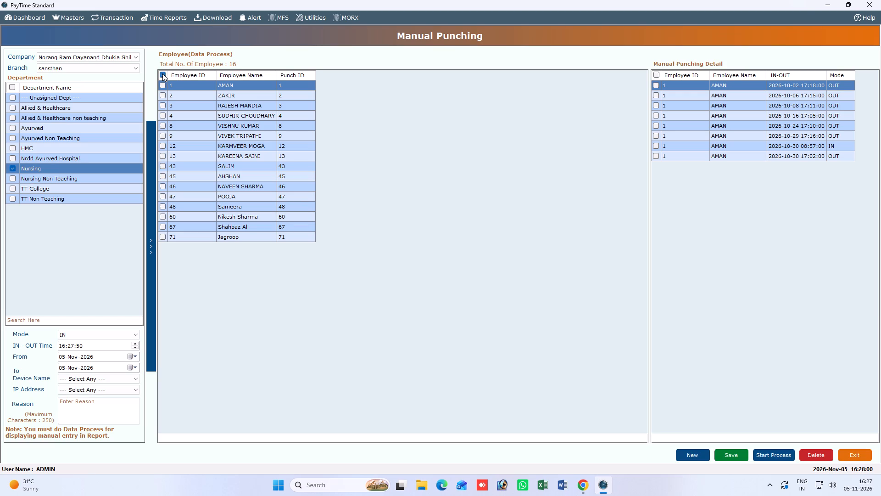
{"action": "left_click", "coordinate": [160, 76]}
{"action": "left_click", "coordinate": [161, 87]}
{"action": "left_click", "coordinate": [737, 457]}
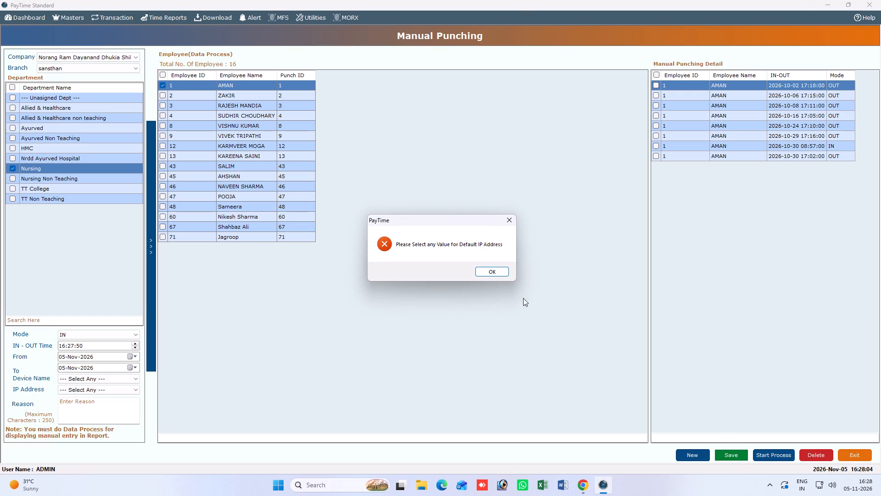
{"action": "left_click", "coordinate": [507, 278]}
{"action": "left_click", "coordinate": [506, 273]}
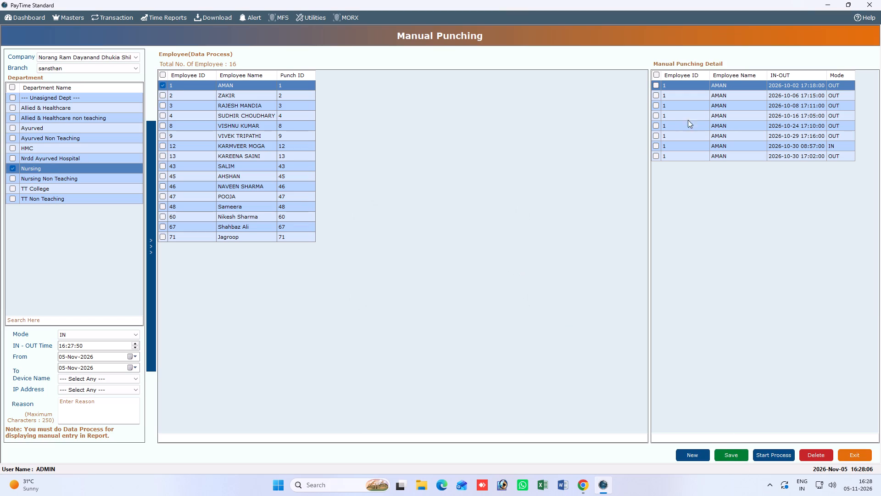
With all listed manual punches selected, save an IN punch for employee ID 1 on 05-Nov-2026 at 16:27:50 with IP address 192.168.1.224.
{"action": "left_click", "coordinate": [658, 74]}
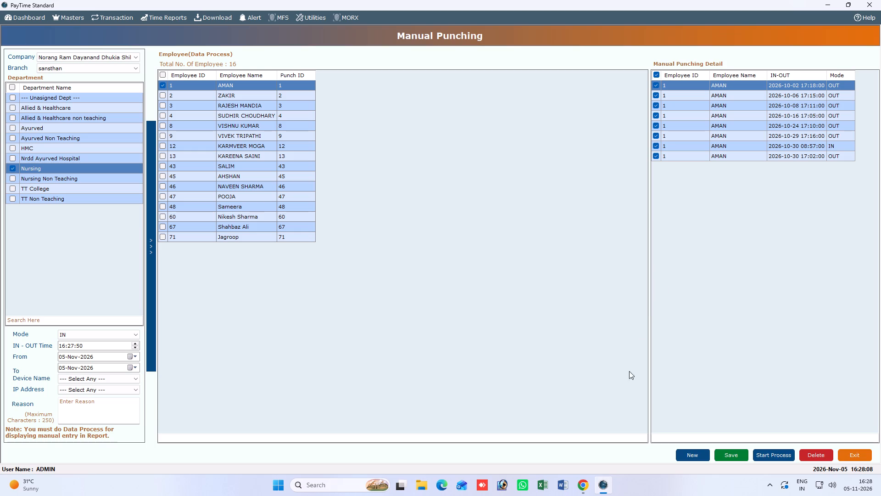
{"action": "left_click", "coordinate": [723, 456]}
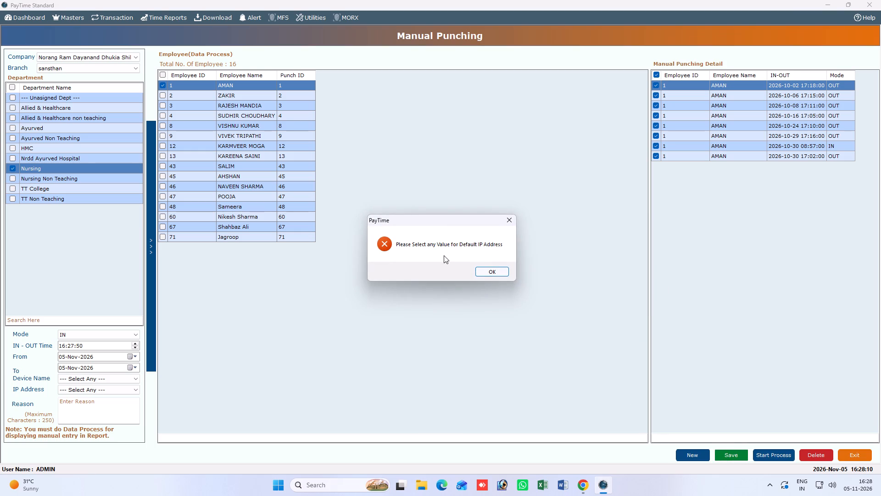
{"action": "left_click", "coordinate": [480, 274]}
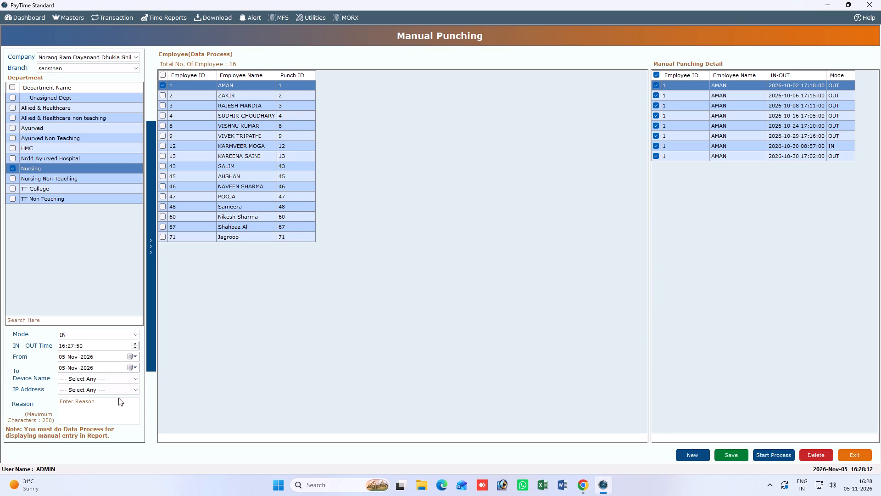
{"action": "left_click", "coordinate": [110, 391]}
{"action": "left_click", "coordinate": [109, 403]}
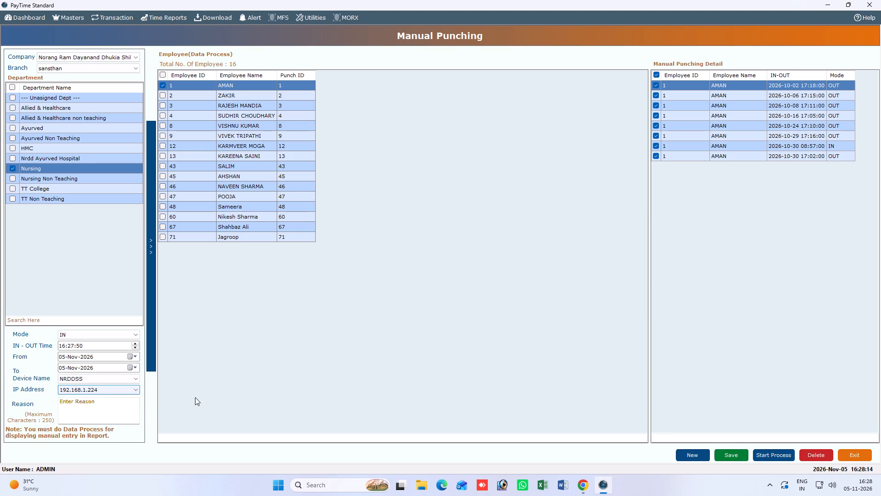
{"action": "left_click", "coordinate": [723, 458]}
{"action": "left_click", "coordinate": [463, 271]}
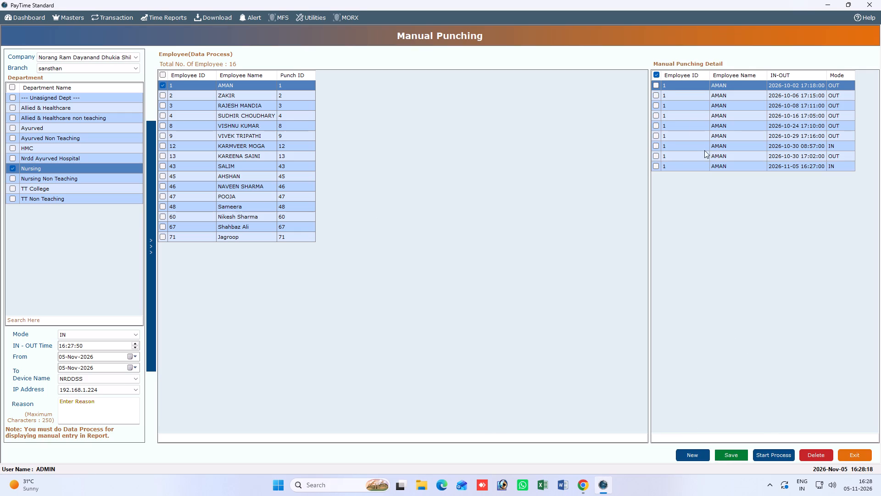
Run the data process on all listed manual punches of employee ID 1 and exit Manual Punching.
{"action": "double_click", "coordinate": [658, 74]}
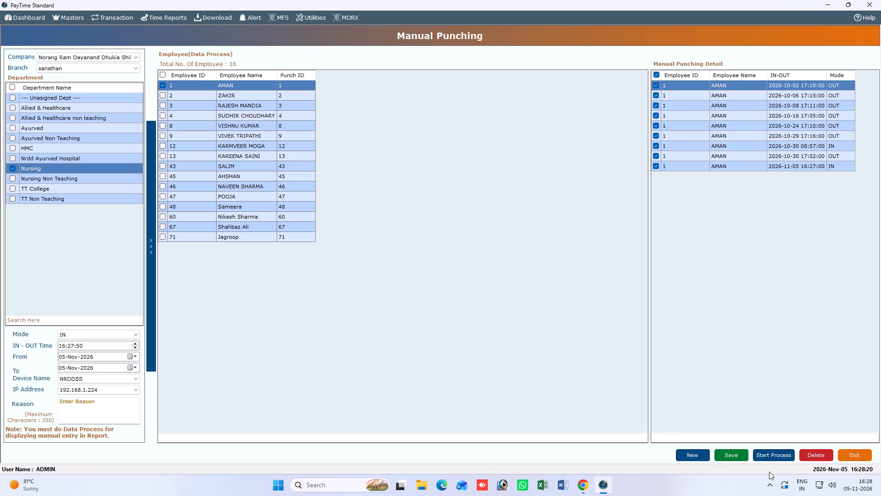
{"action": "left_click", "coordinate": [771, 457]}
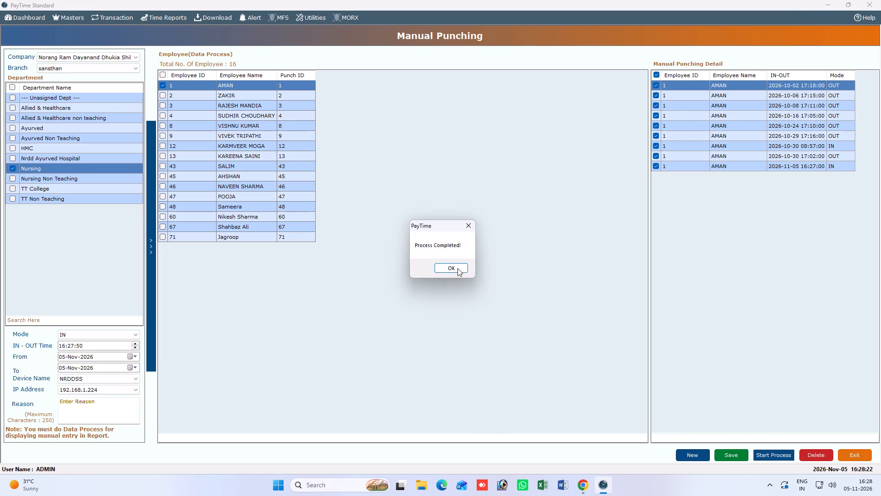
{"action": "left_click", "coordinate": [455, 264]}
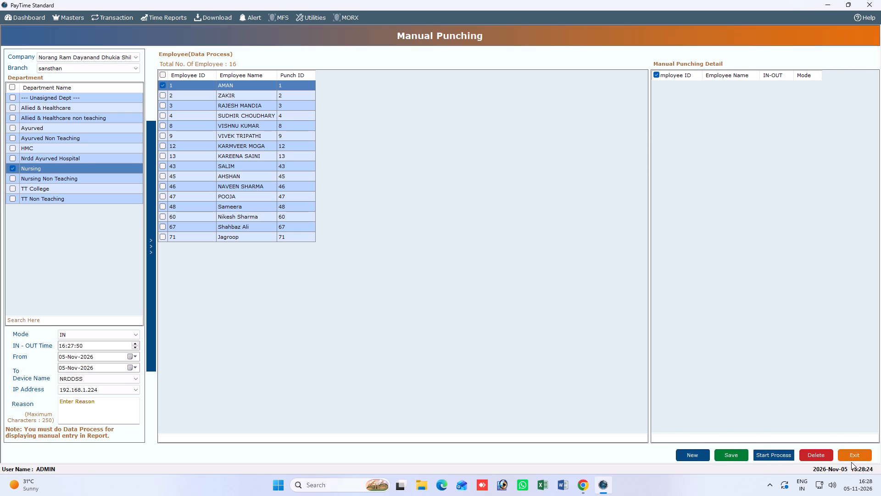
{"action": "left_click", "coordinate": [853, 457]}
Preview the Nov-2026 Monthly Working Duration Report for only employee IDs 1 and 5 from Nursing and Nursing Non Teaching, and close the preview.
{"action": "left_click", "coordinate": [95, 17]}
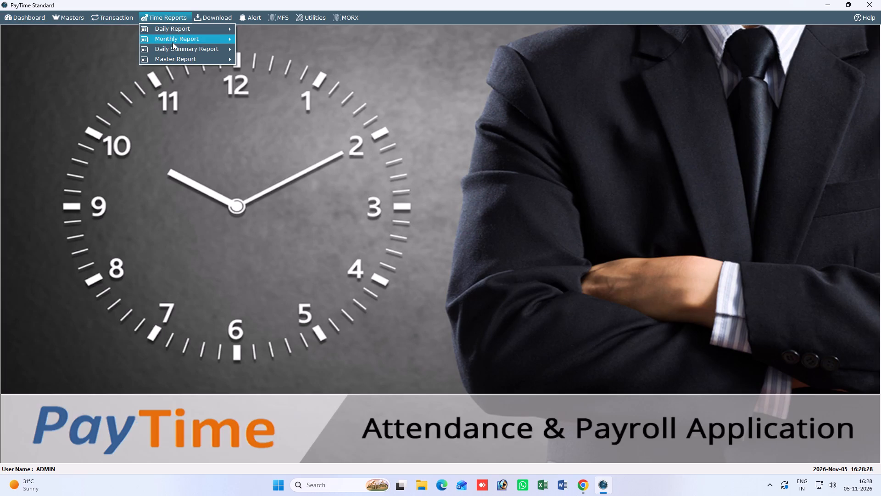
{"action": "left_click", "coordinate": [173, 42]}
{"action": "left_click", "coordinate": [286, 53]}
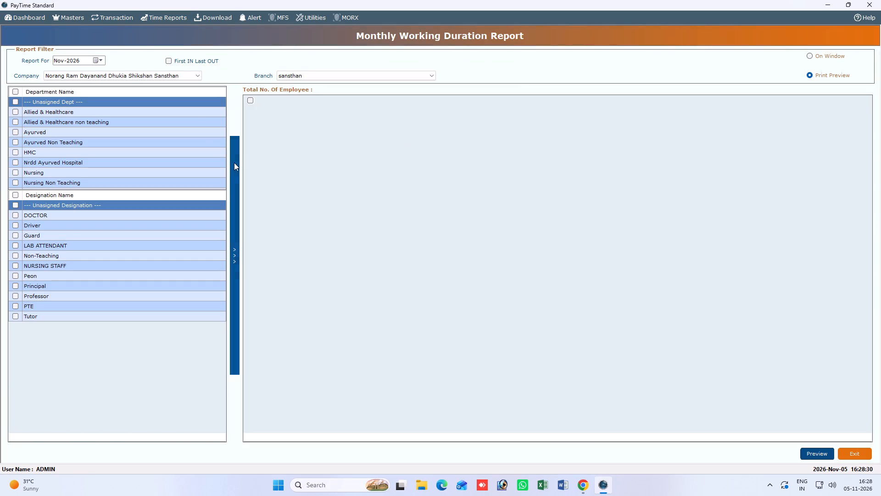
{"action": "left_click", "coordinate": [12, 173]}
{"action": "left_click", "coordinate": [13, 179]}
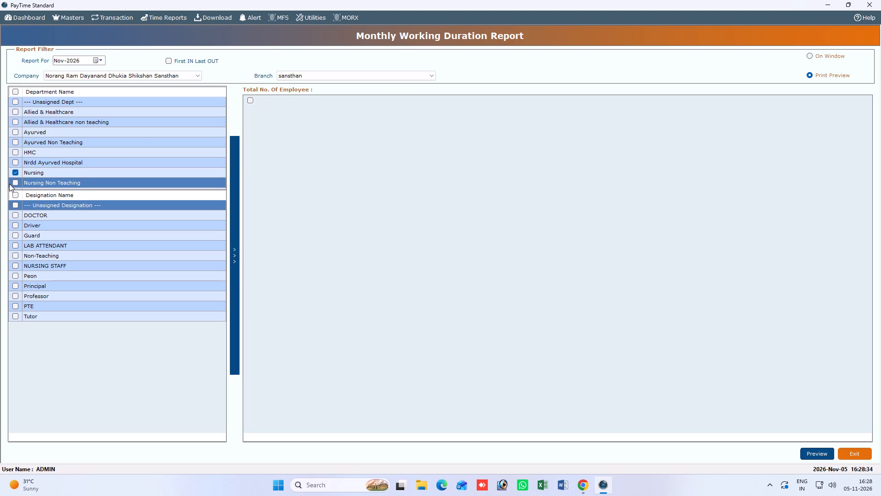
{"action": "left_click", "coordinate": [16, 183]}
{"action": "left_click", "coordinate": [249, 100]}
{"action": "left_click", "coordinate": [249, 100]}
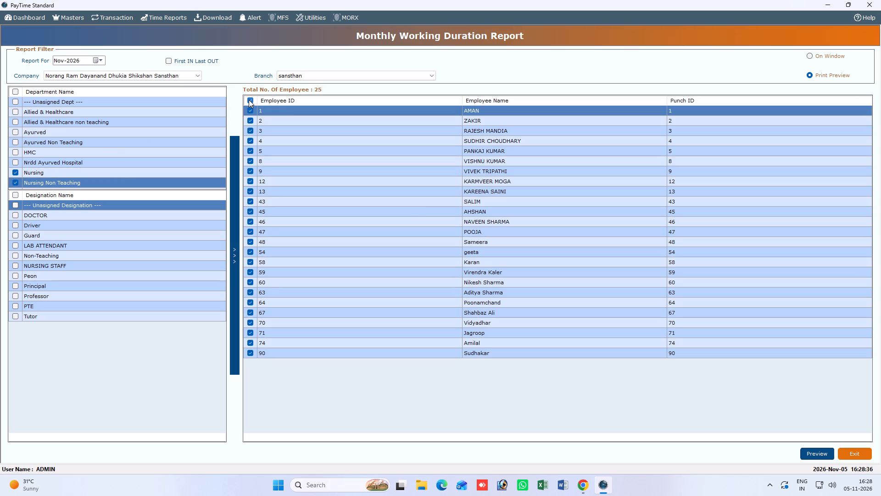
{"action": "left_click", "coordinate": [248, 110]}
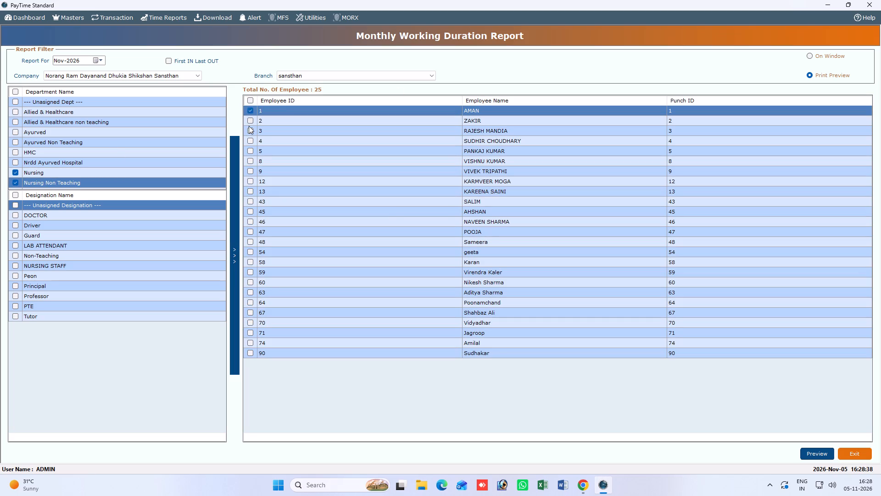
{"action": "left_click", "coordinate": [251, 152]}
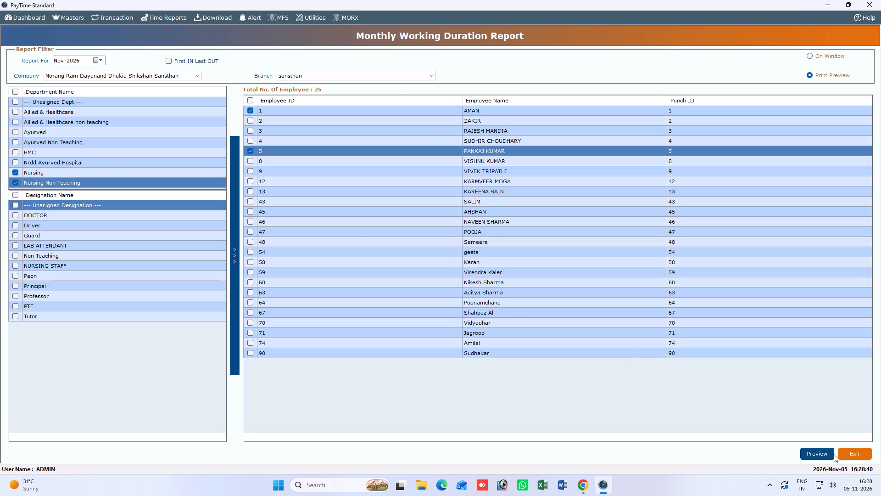
{"action": "left_click", "coordinate": [825, 451]}
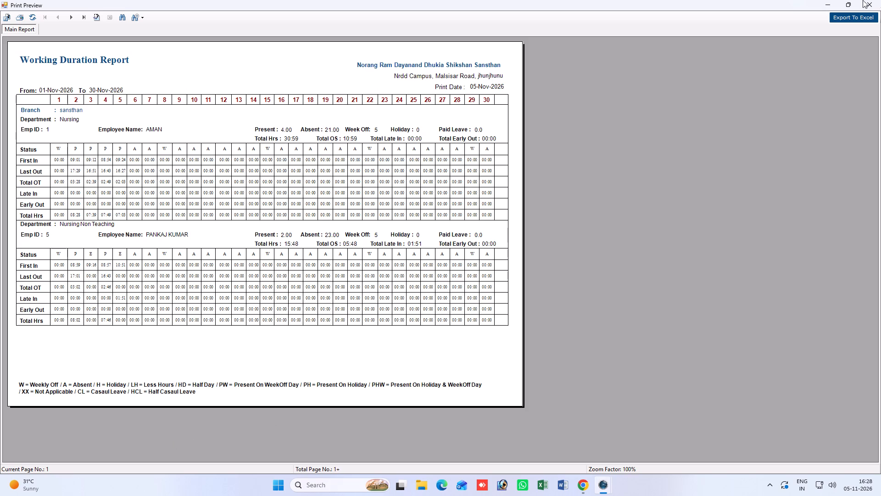
{"action": "left_click", "coordinate": [880, 0]}
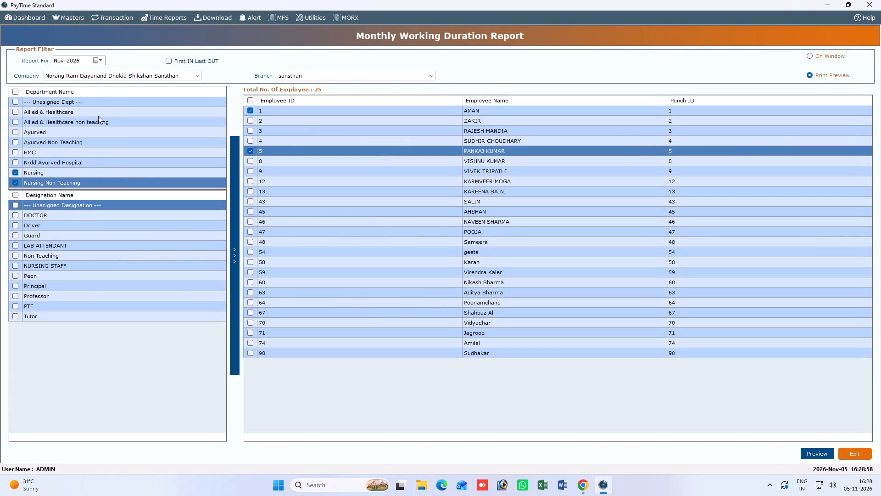
Preview the Monthly Working Duration Report of the same two employees for Oct-2026.
{"action": "left_click", "coordinate": [98, 58]}
{"action": "left_click", "coordinate": [61, 72]}
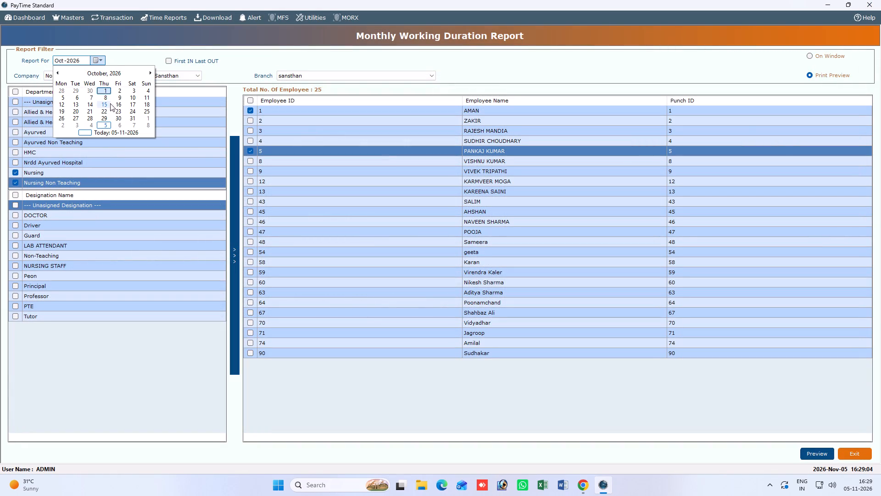
{"action": "left_click", "coordinate": [142, 54]}
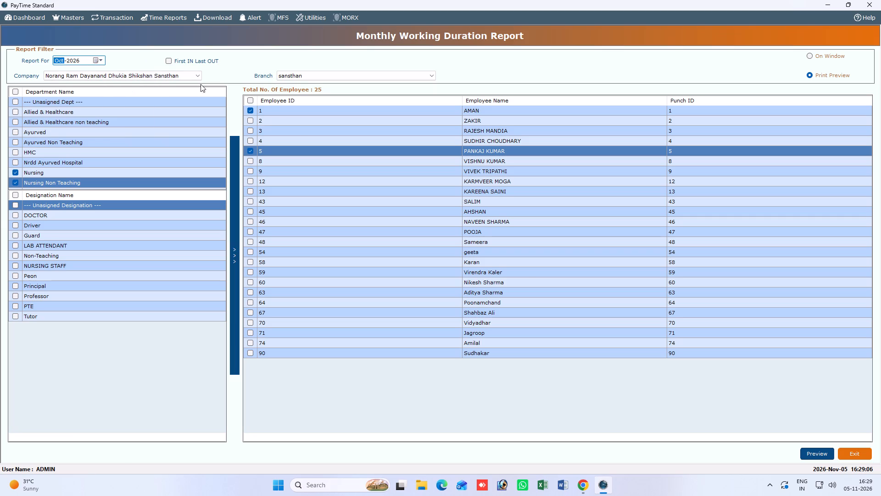
{"action": "left_click", "coordinate": [821, 456]}
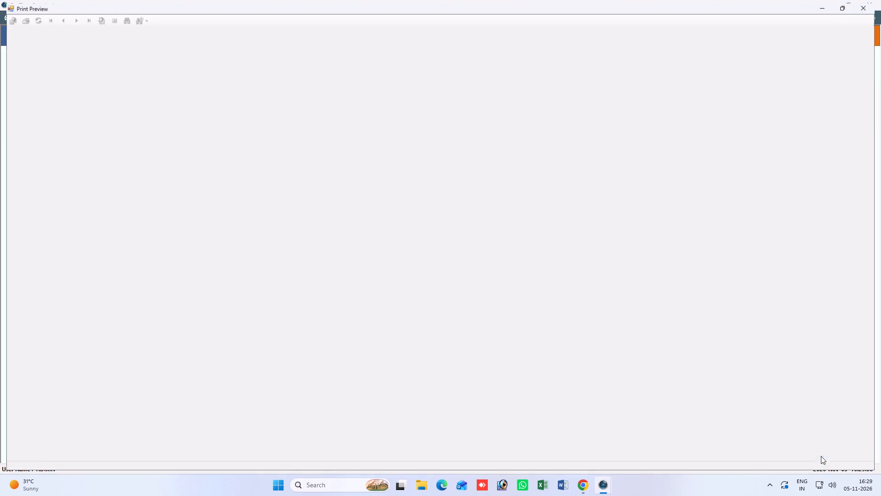
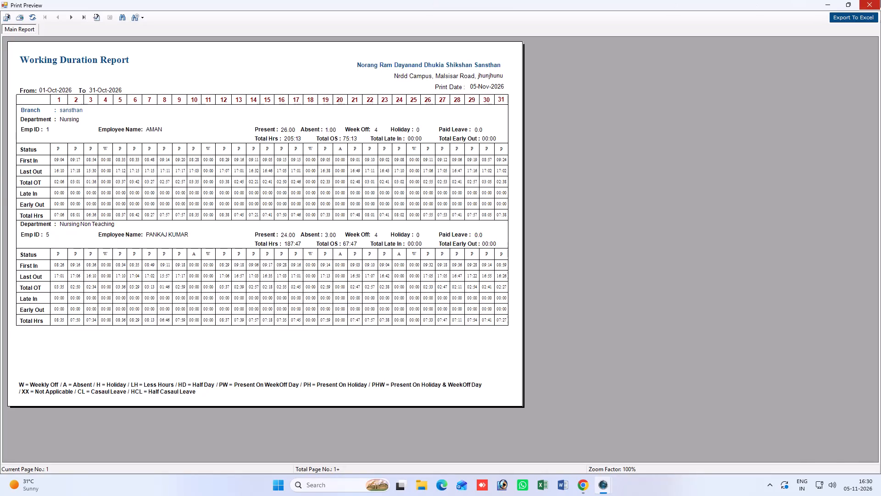
Close the Oct-2026 working duration report preview and exit PayTime to return to the desktop.
{"action": "left_click", "coordinate": [880, 0]}
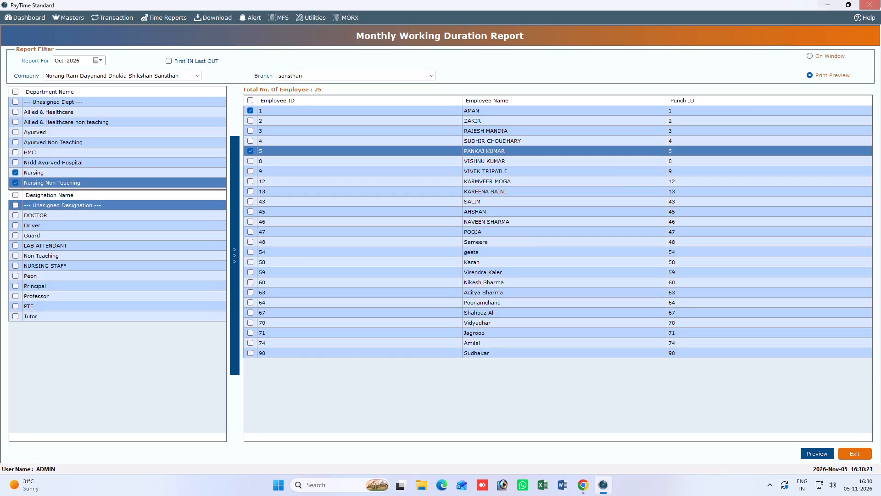
{"action": "left_click", "coordinate": [880, 0]}
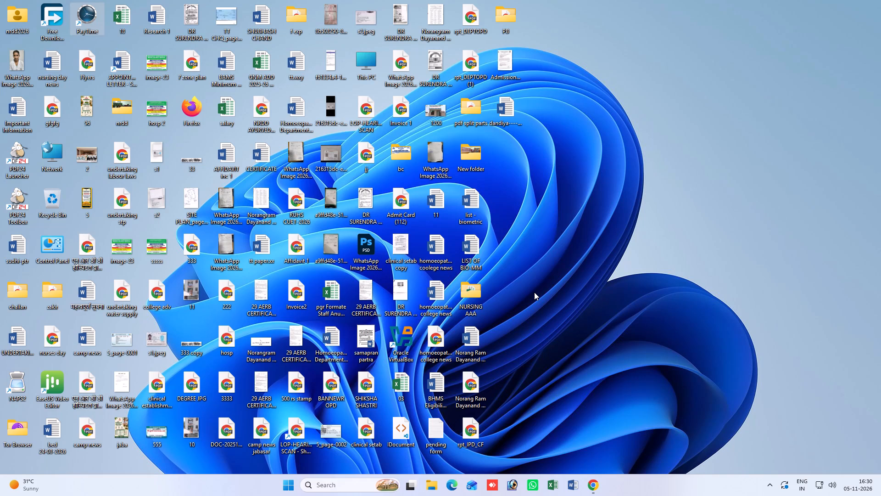
Open the Shut Down Windows dialog from the desktop.
{"action": "key", "text": "alt+F4"}
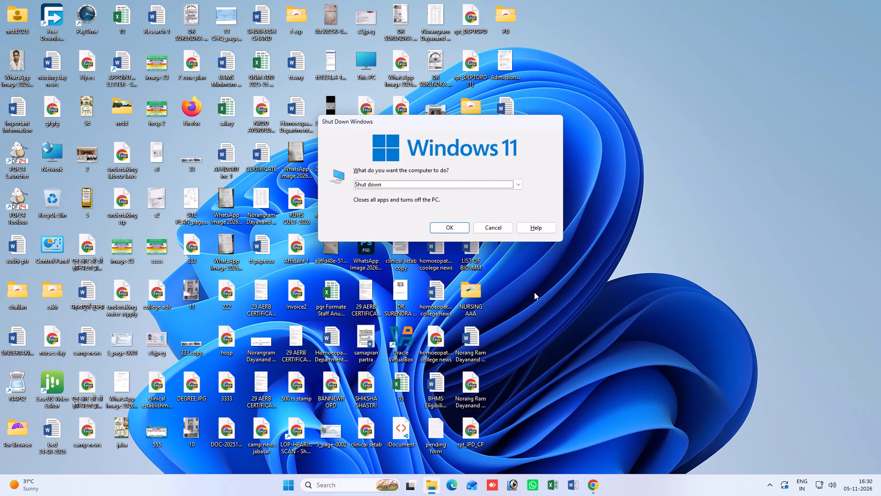